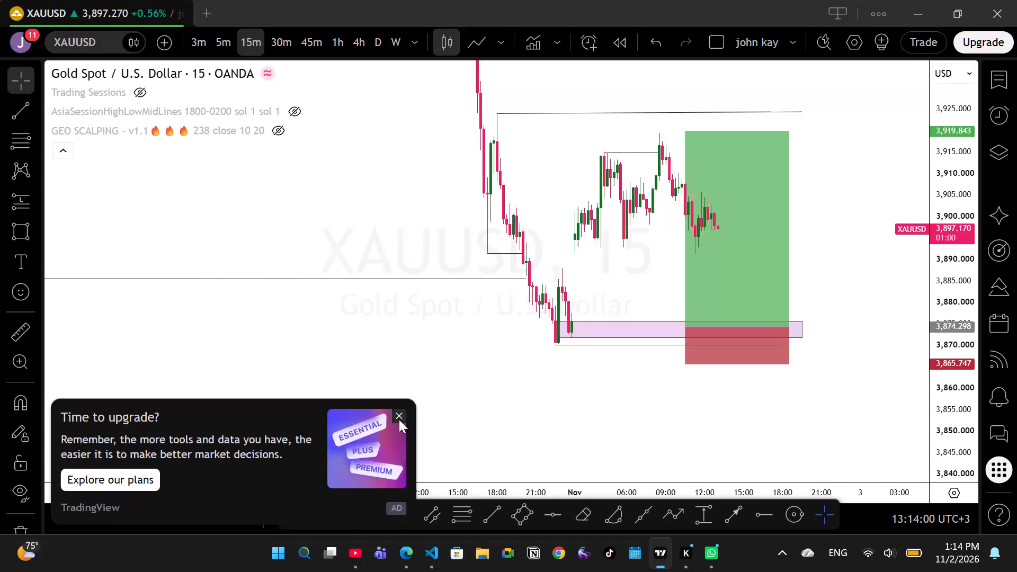
Switch to Chrome and open it with the second profile in the profile picker.
left_click(566, 554)
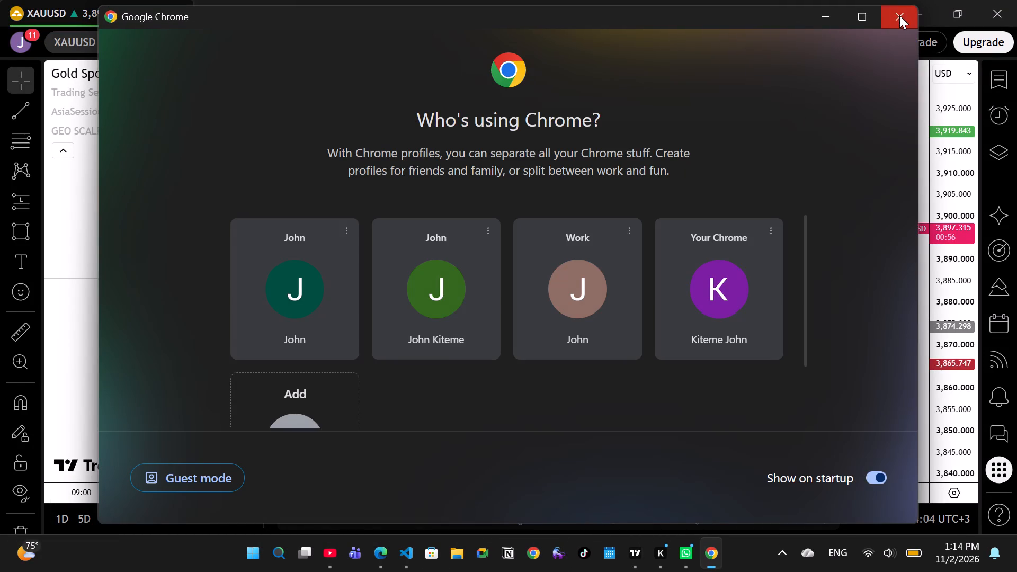
left_click(451, 282)
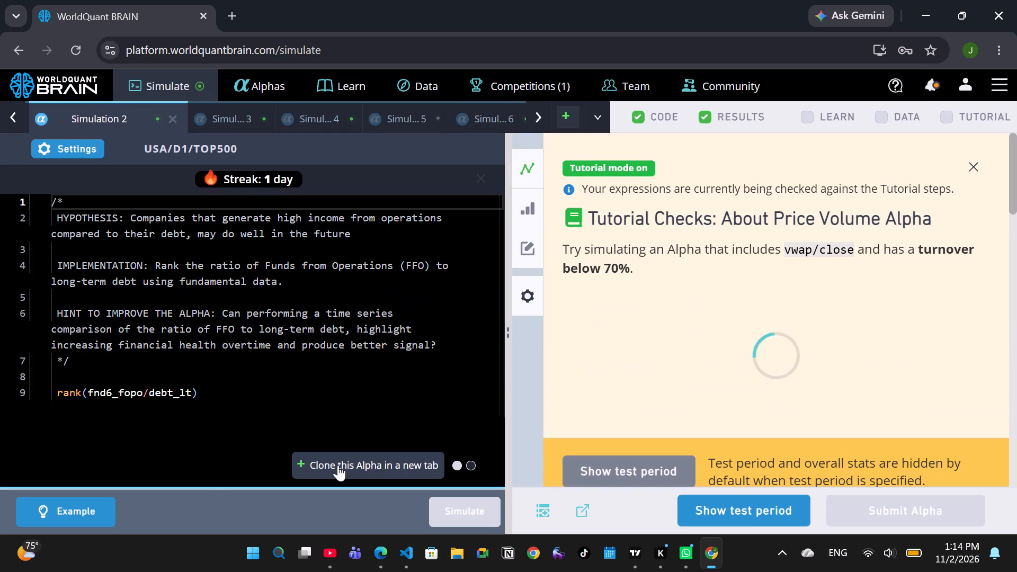
Close all the open simulation tabs, Simulation 1 through Simulation 6.
scroll(94, 127, "right", 4)
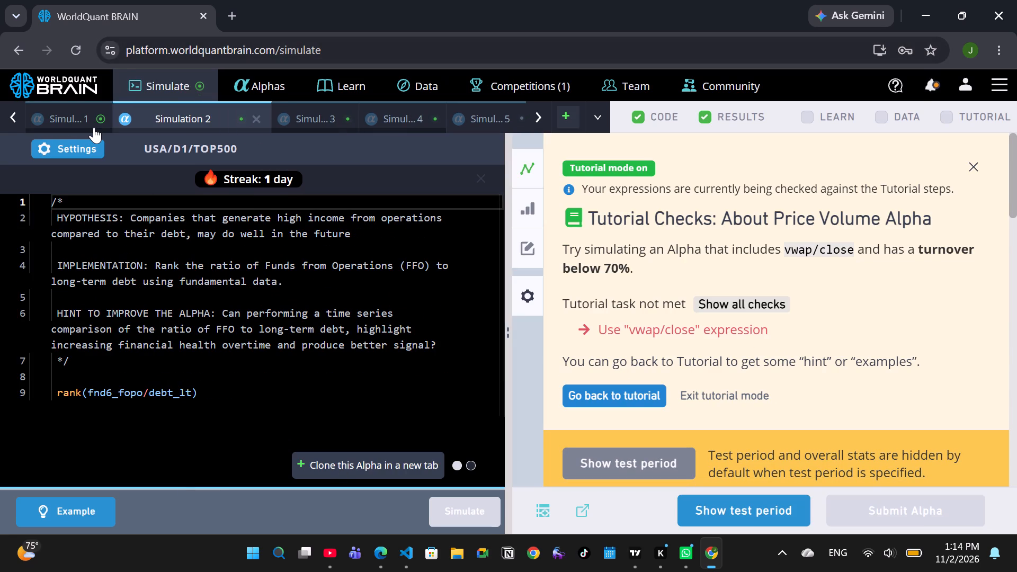
scroll(94, 127, "right", 1)
left_click(76, 115)
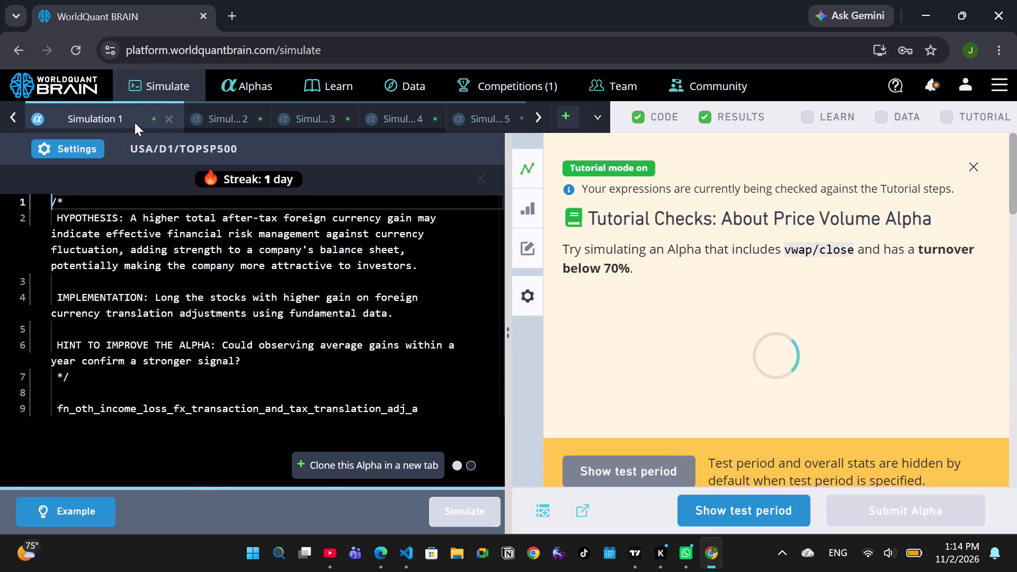
left_click(169, 121)
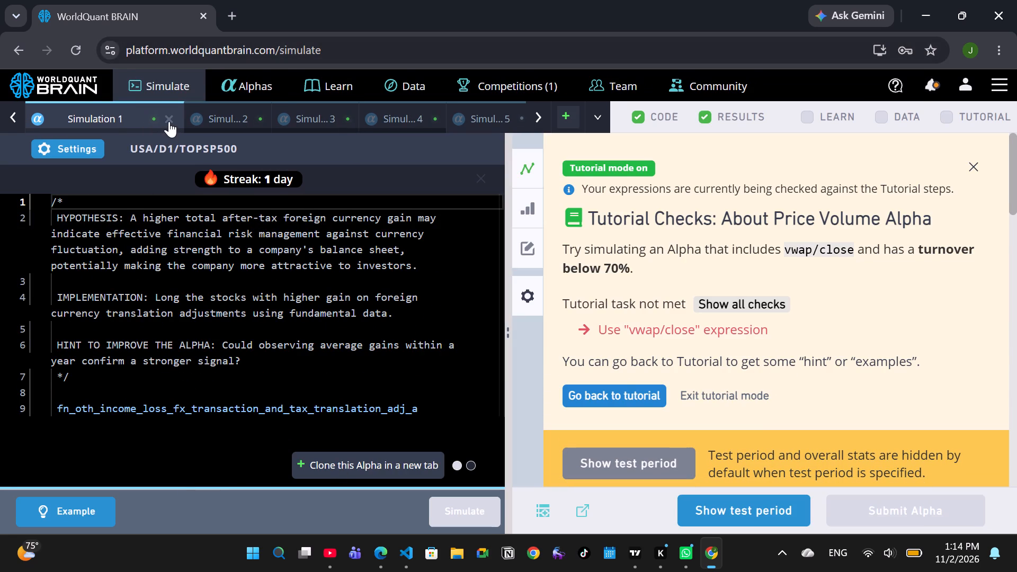
left_click(169, 121)
left_click(169, 121)
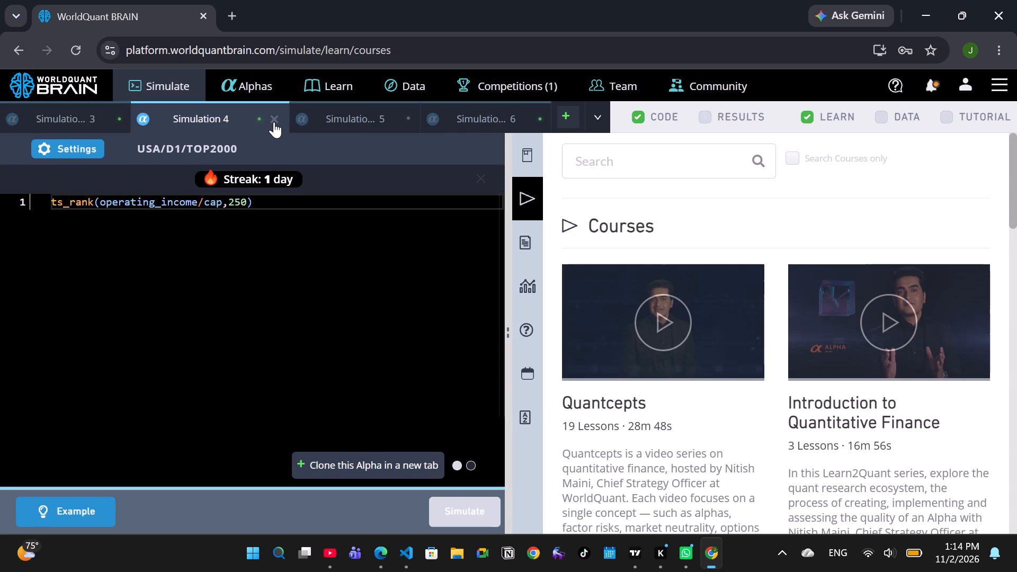
left_click(275, 122)
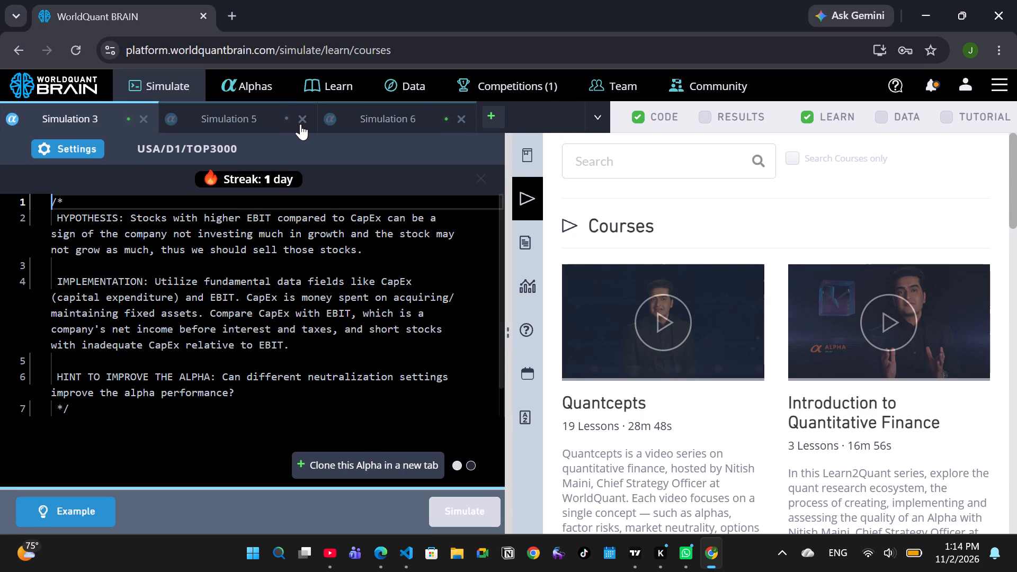
left_click(305, 124)
left_click(305, 124)
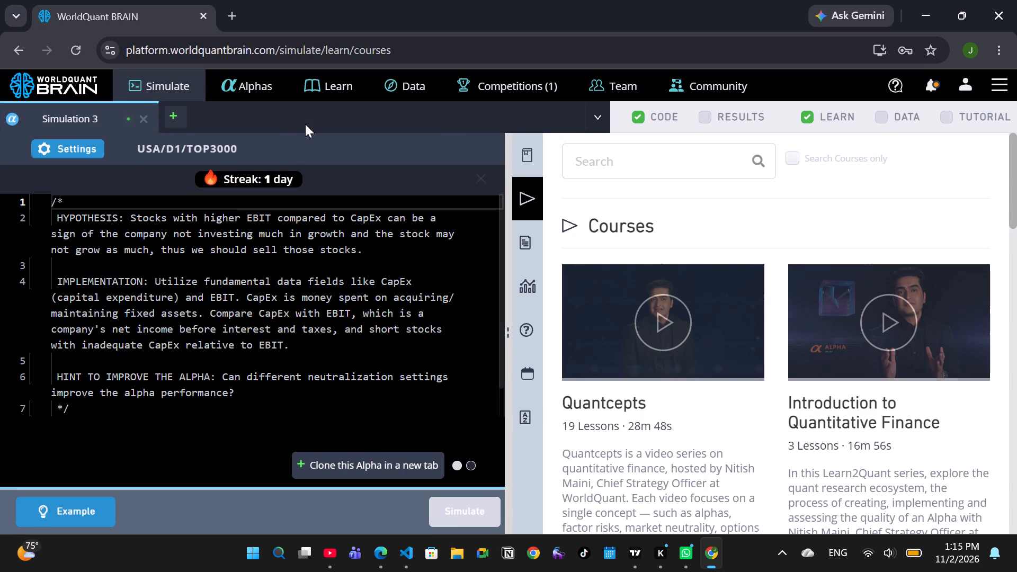
left_click(142, 121)
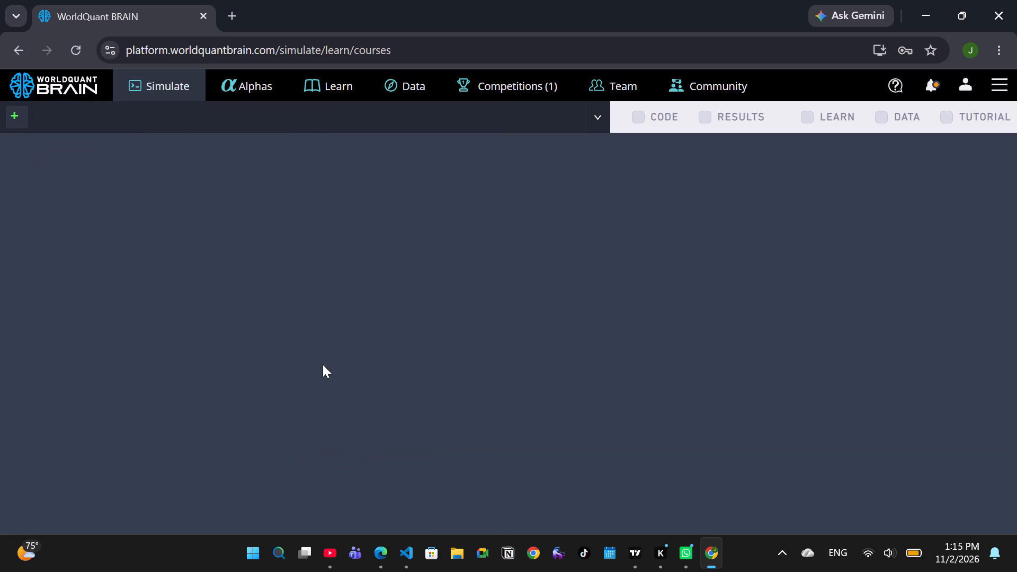
Reload the empty simulation workspace by visiting the Alphas page and returning to the Simulate page.
left_click(172, 90)
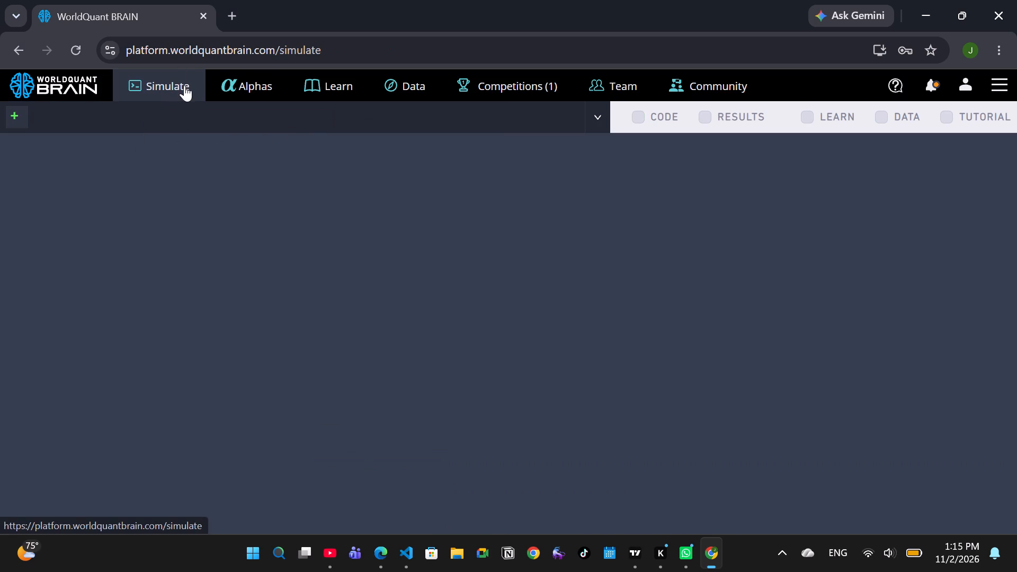
left_click(254, 80)
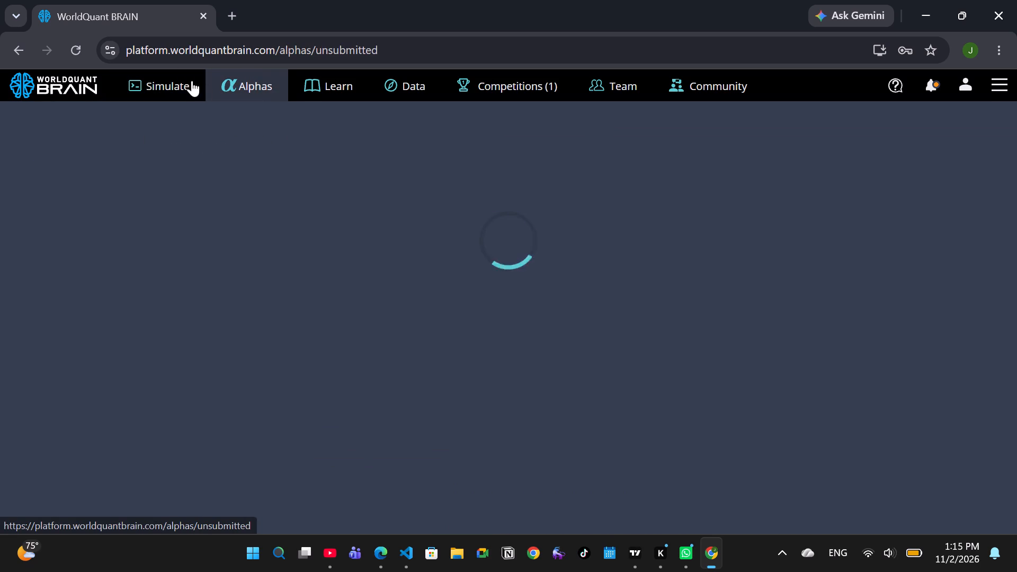
left_click(169, 92)
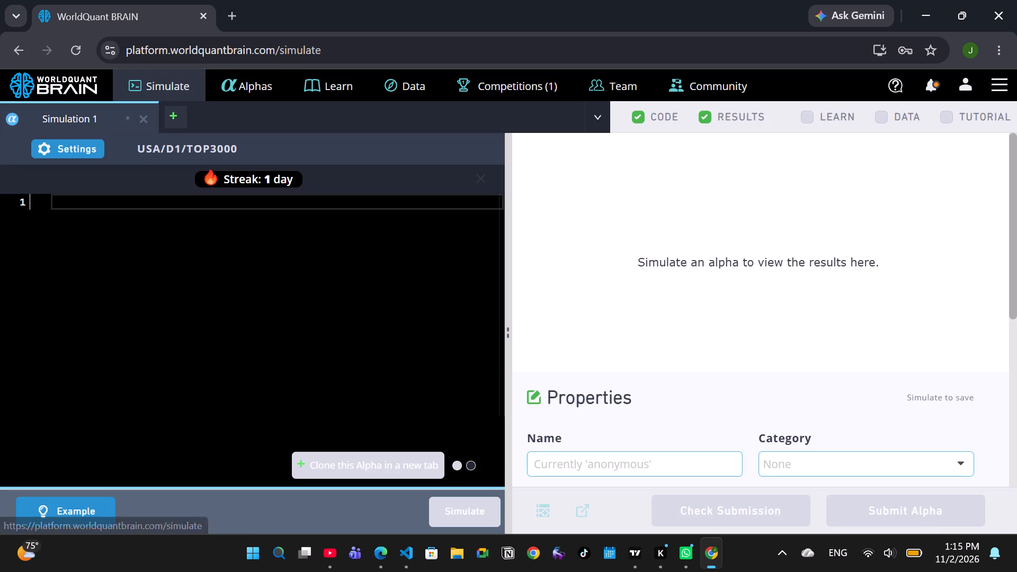
Fill the blank Simulation 1 with an example alpha and run the simulation.
left_click(89, 498)
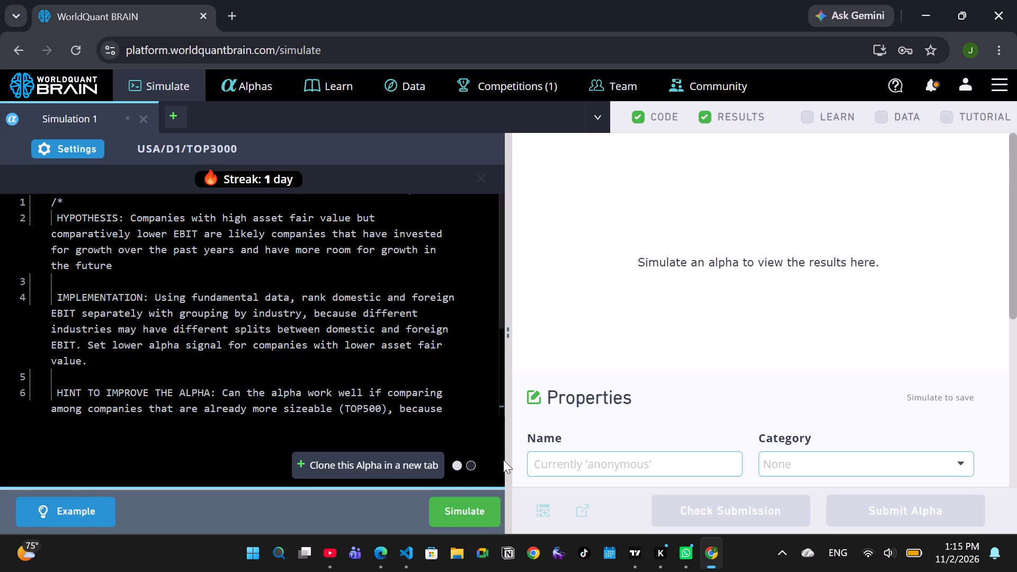
left_click(441, 513)
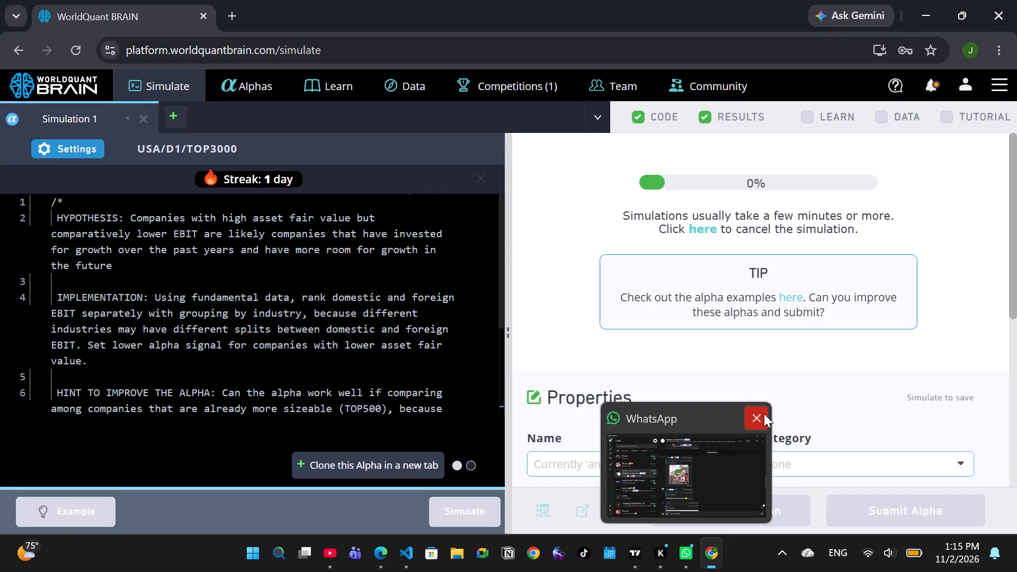
Close the WhatsApp window while the simulation runs.
left_click(764, 414)
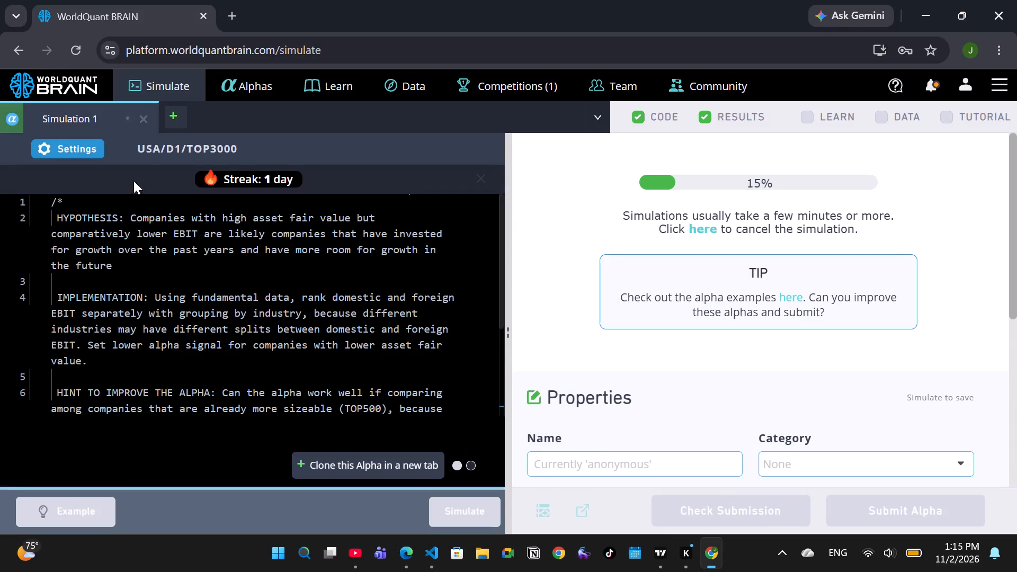
Add a second simulation tab and fill it with an example alpha.
left_click(177, 120)
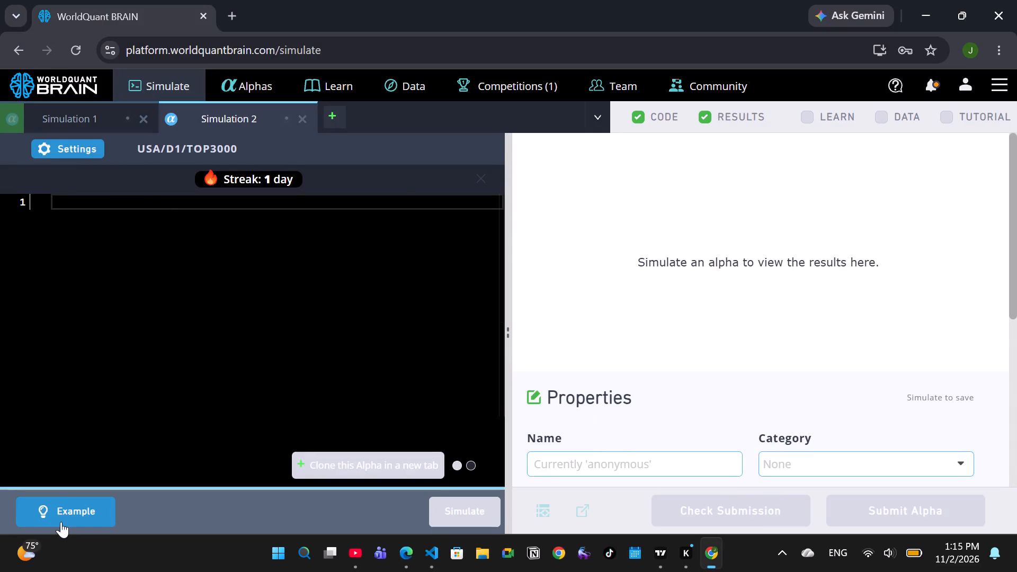
left_click(61, 522)
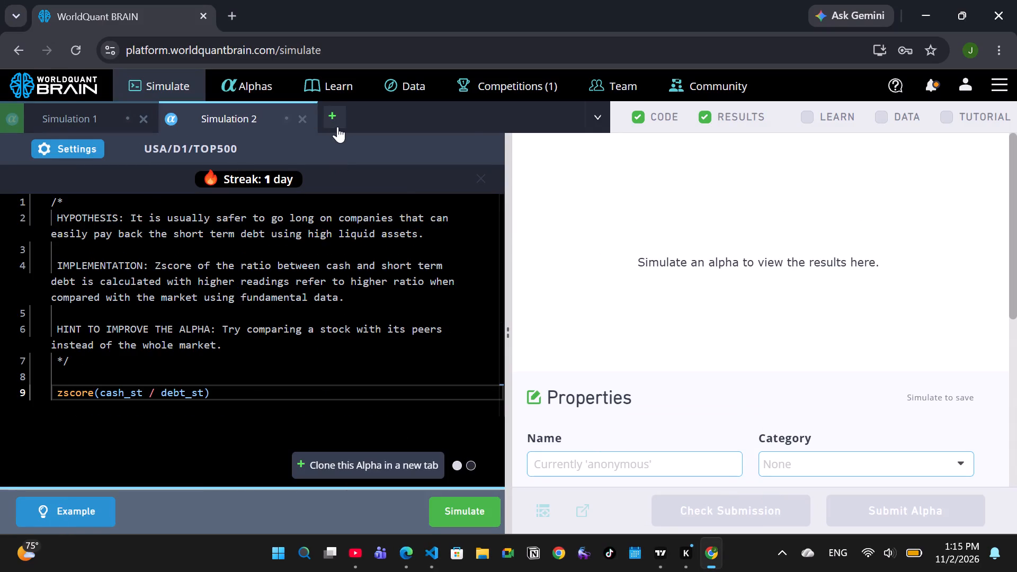
Add a third simulation tab, fill it with an example alpha and run the simulation.
left_click(337, 127)
left_click(91, 520)
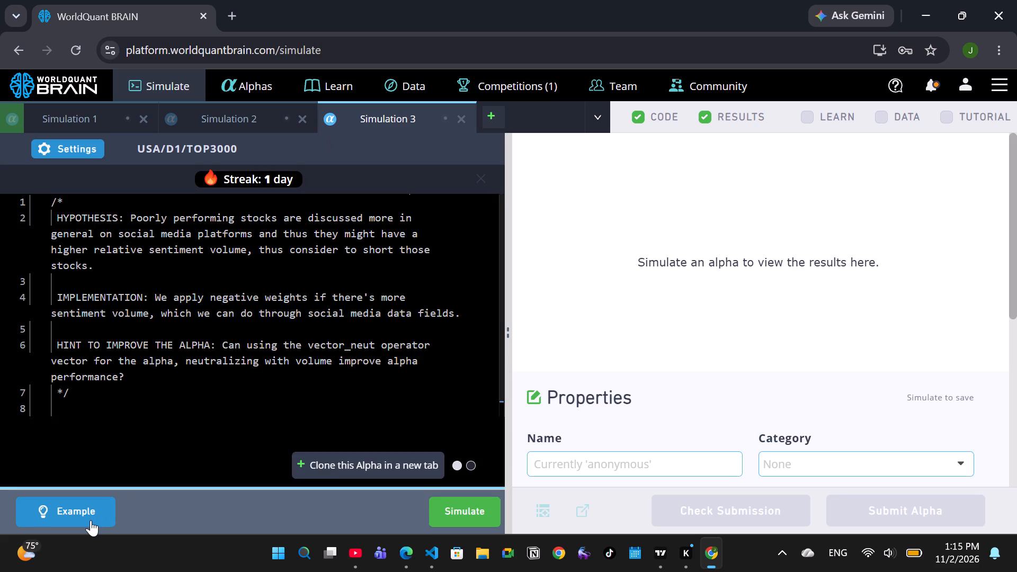
left_click(457, 516)
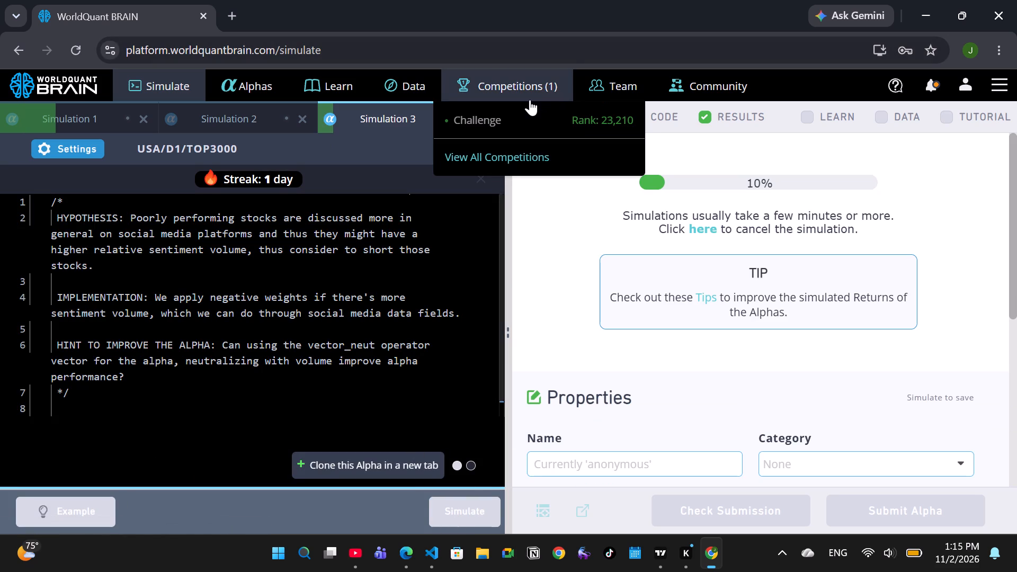
Look through the tutorial's PV Alphas chapter and its task, and return to the results view of Simulation 3.
left_click(951, 123)
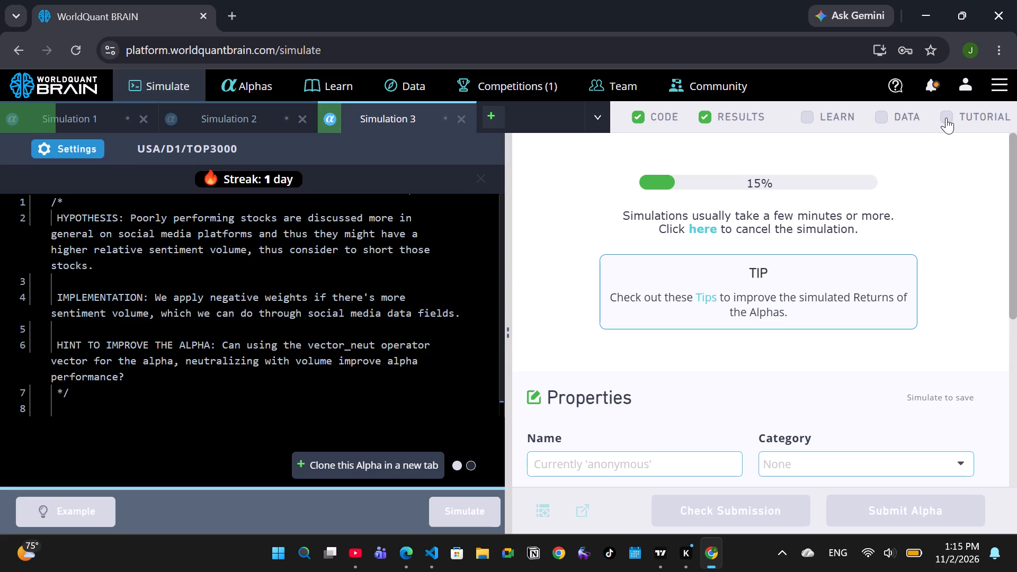
left_click(946, 118)
scroll(839, 382, "down", 2)
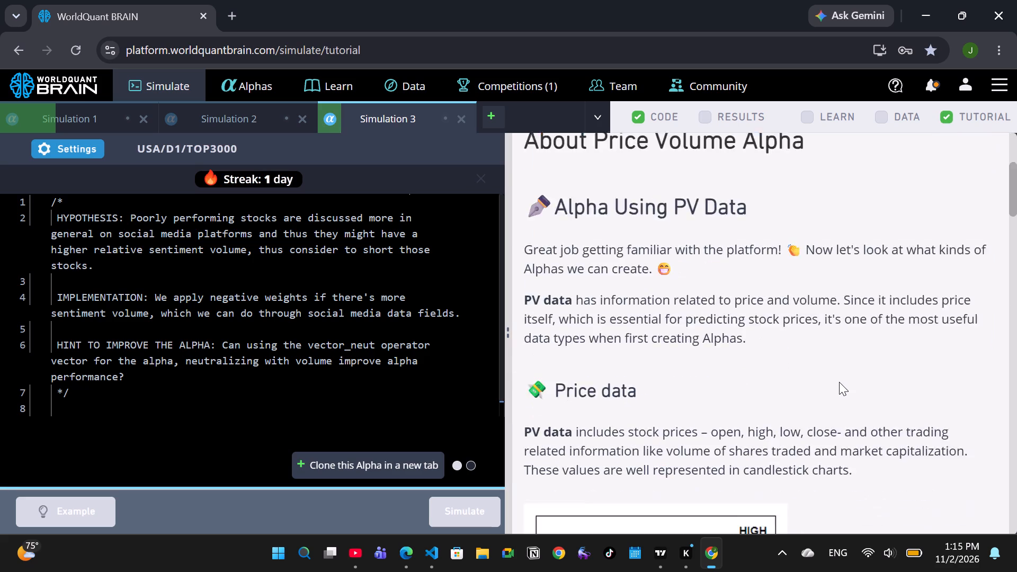
scroll(839, 382, "down", 7)
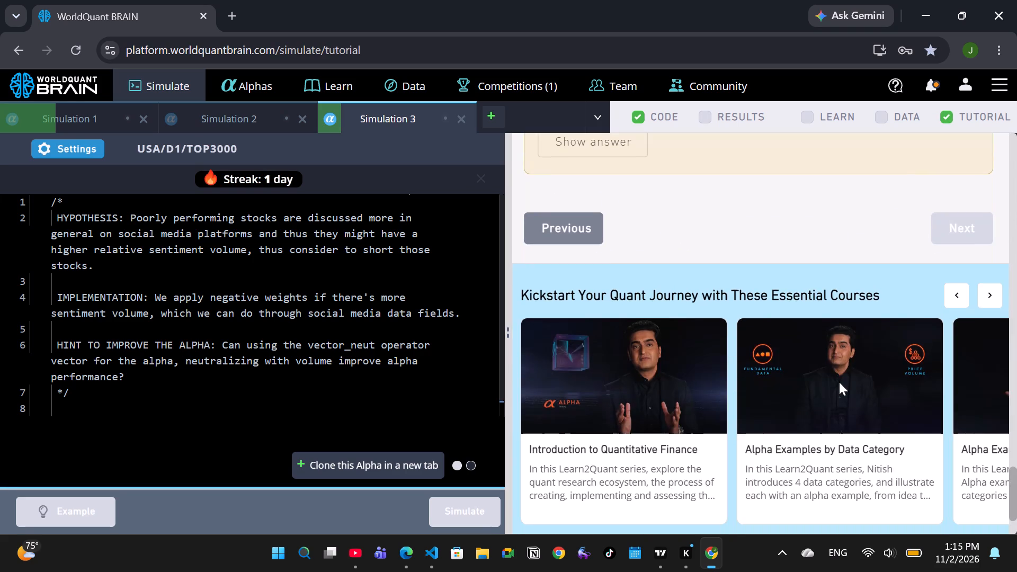
scroll(839, 382, "up", 15)
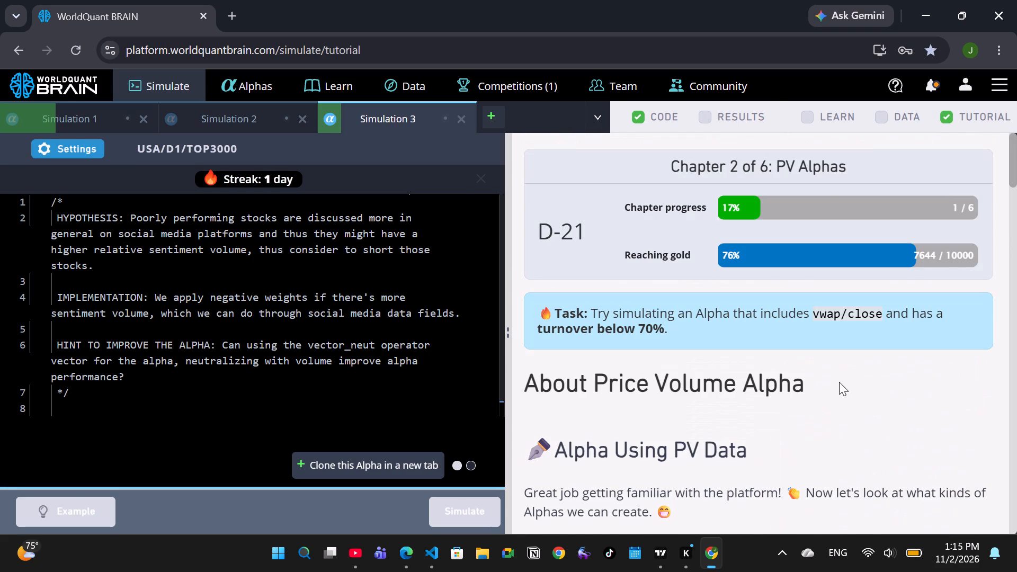
left_click(710, 115)
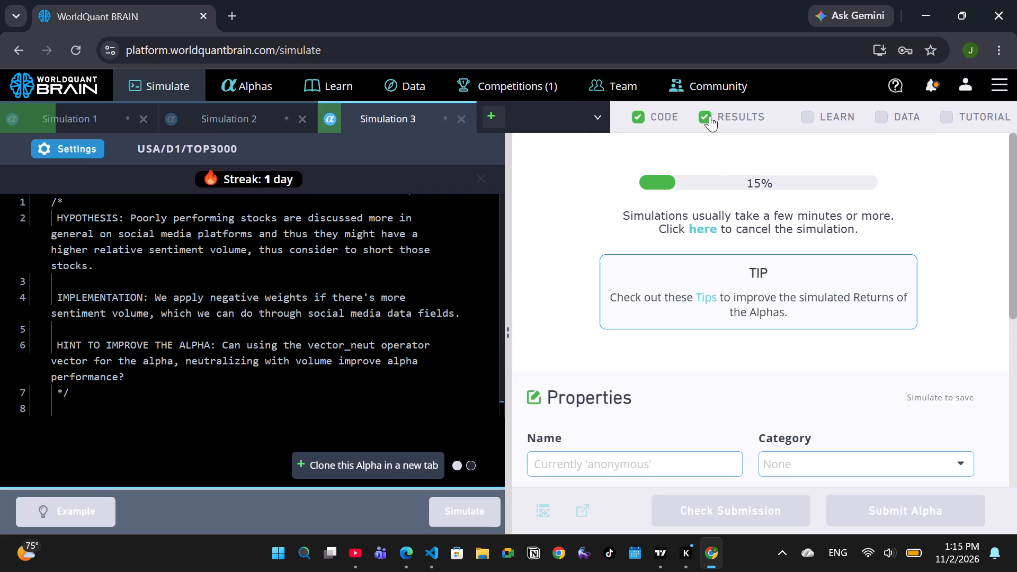
Run the simulation of the zscore(cash_st / debt_st) alpha in Simulation 2.
left_click(263, 118)
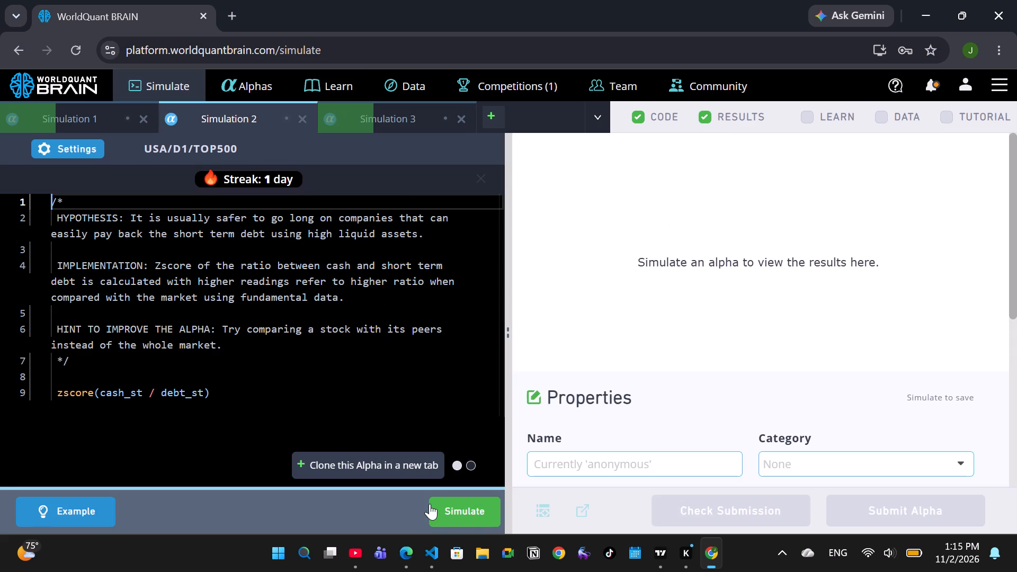
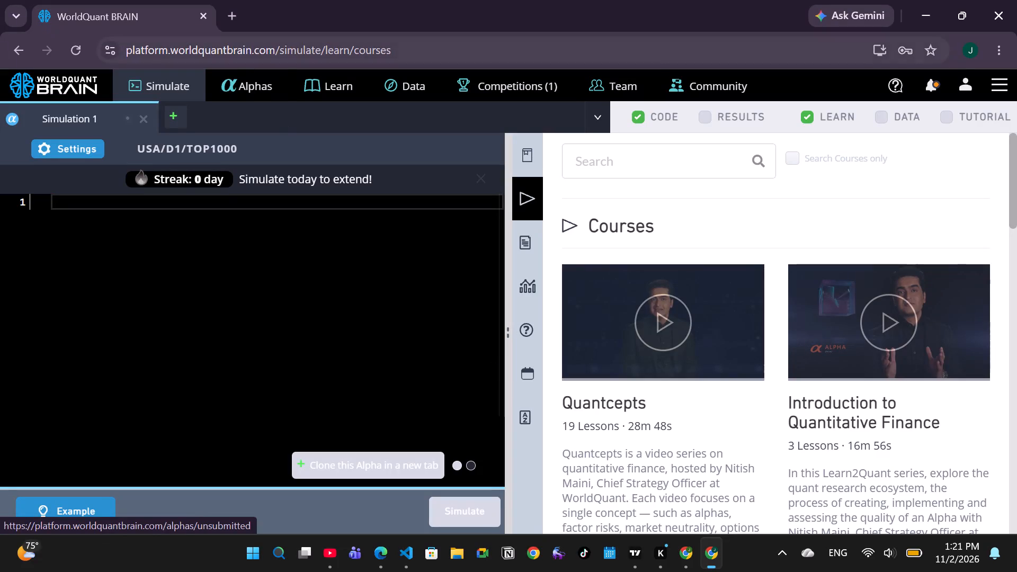
Open the details of the submitted alpha qMmlWPp1 from the list of submitted alphas.
left_click(242, 85)
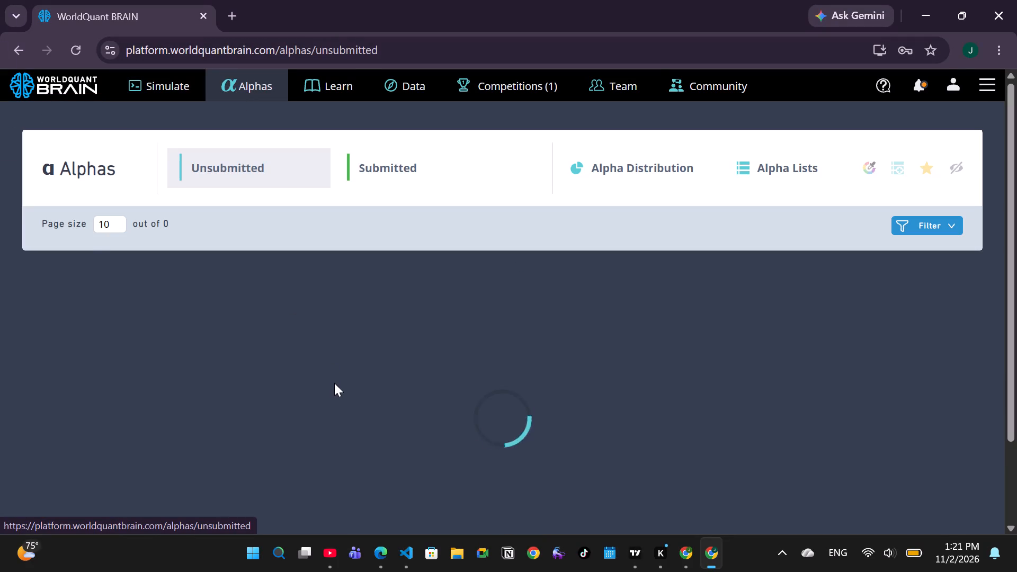
left_click(396, 187)
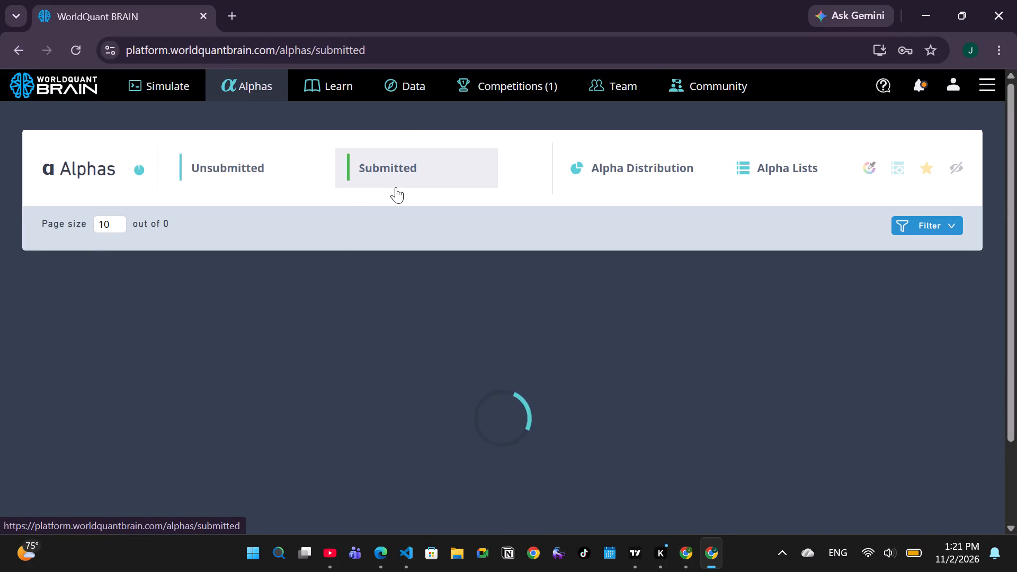
scroll(436, 431, "down", 1)
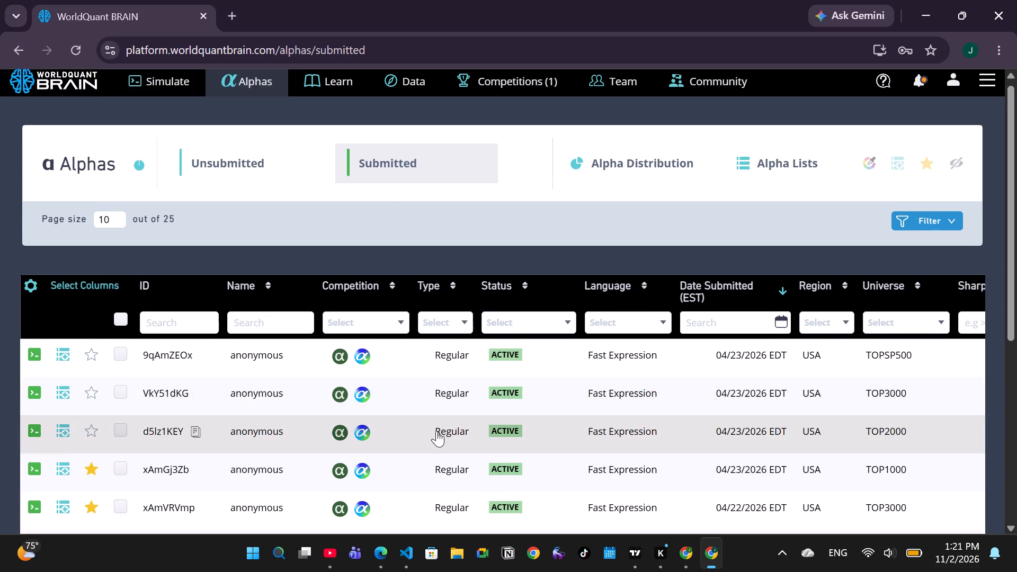
scroll(436, 431, "down", 4)
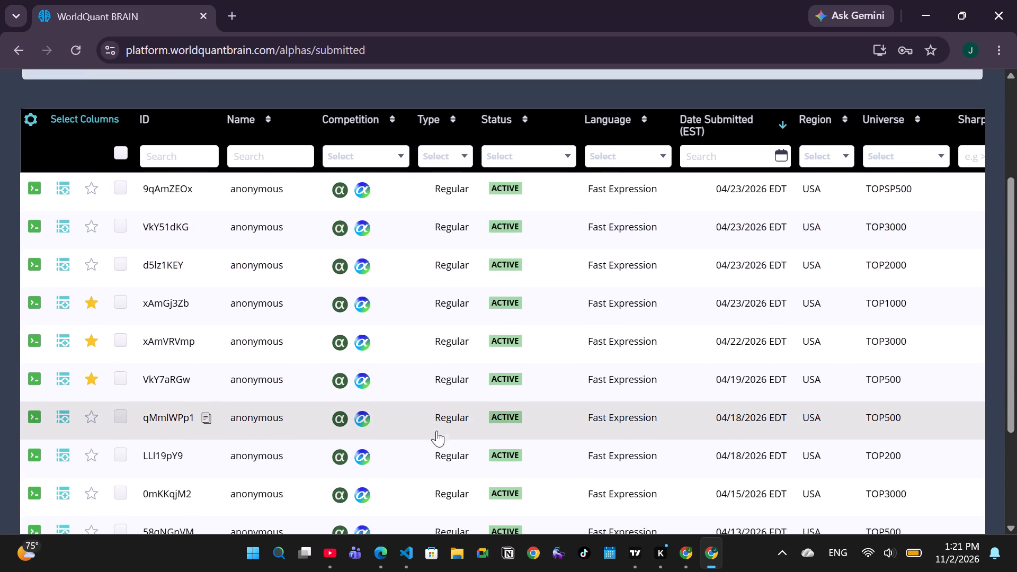
scroll(436, 431, "down", 1)
double_click(454, 336)
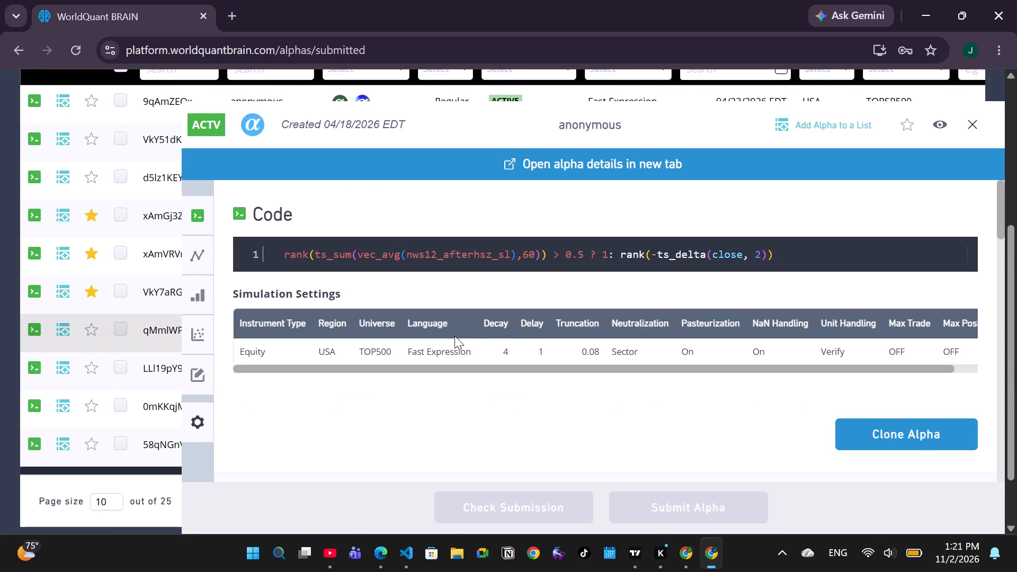
Copy the alpha's full code expression, rank(ts_sum(vec_avg(nws12_afterhsz_sl),60)) > 0.5 ? 1: rank(-ts_delta(close, 2)).
left_click_drag(777, 246, 464, 236)
left_click_drag(464, 236, 443, 233)
left_click_drag(771, 257, 297, 255)
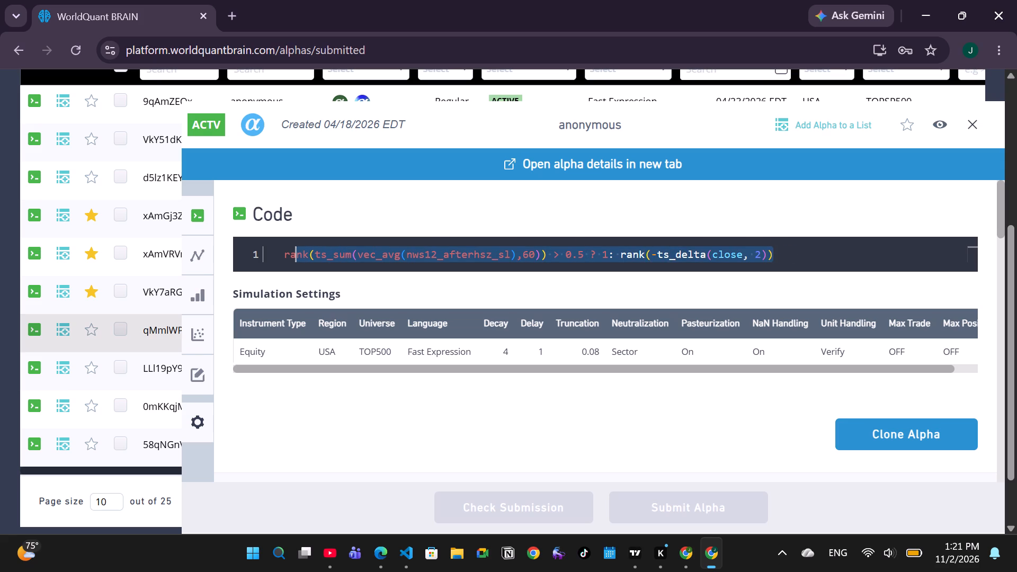
left_click_drag(297, 255, 283, 257)
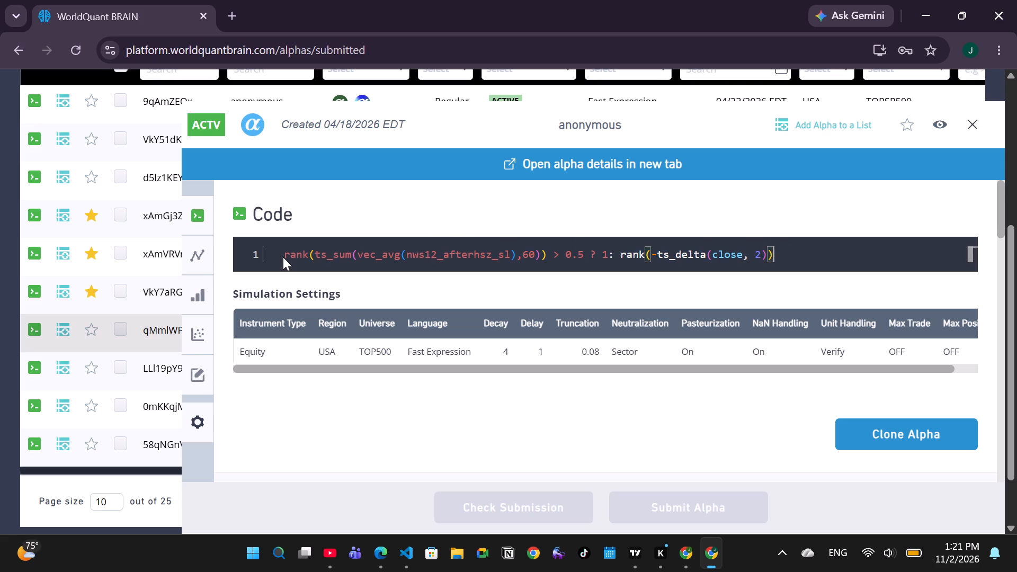
left_click(283, 257)
left_click_drag(778, 257, 301, 272)
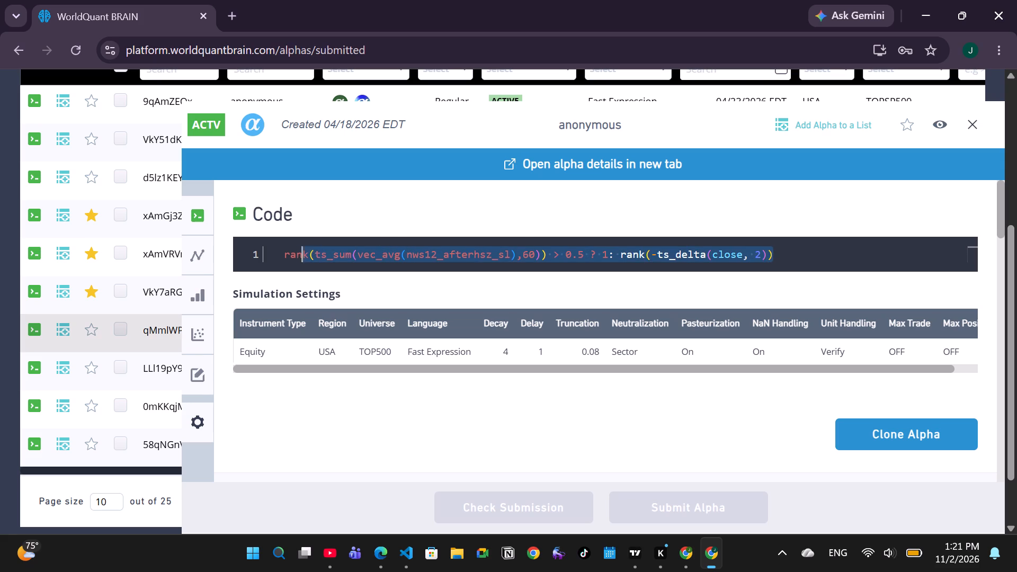
left_click_drag(301, 272, 286, 258)
key("ctrl+c")
Switch to the other Chrome profile's window, look through the results of Simulation 2, and return to the blank Simulation 4.
left_click(685, 562)
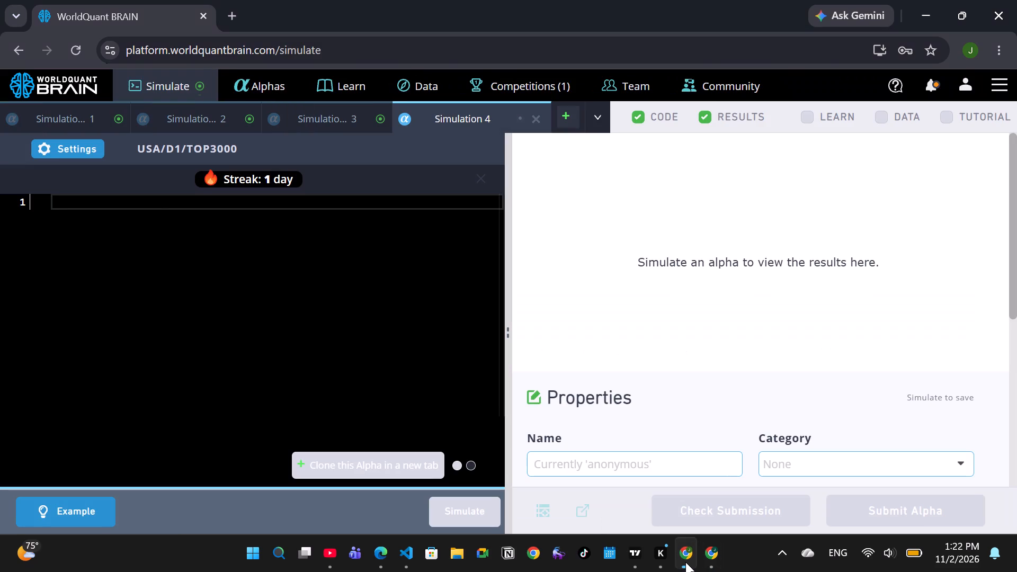
left_click(144, 210)
left_click(210, 111)
left_click(705, 519)
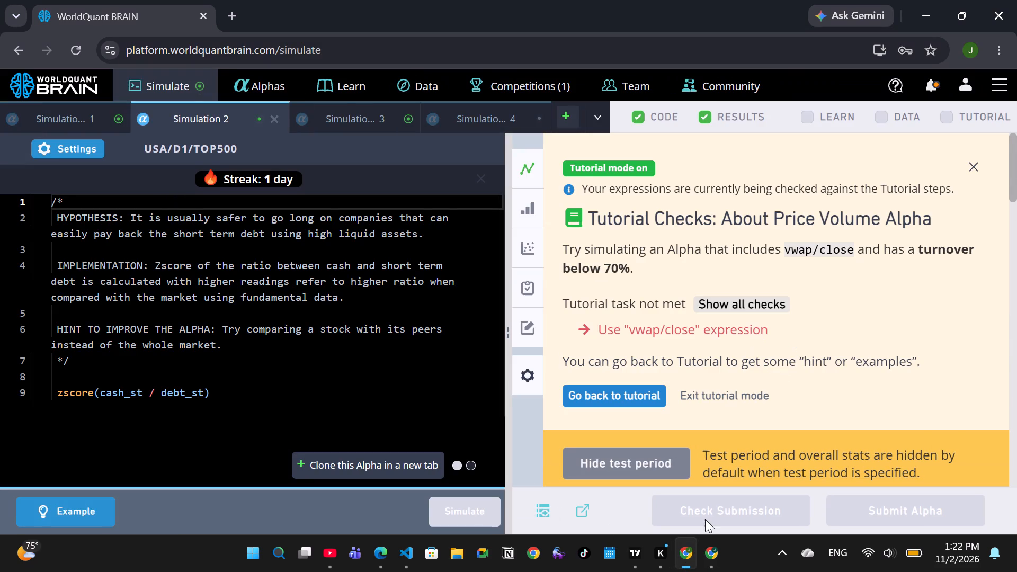
scroll(709, 343, "down", 5)
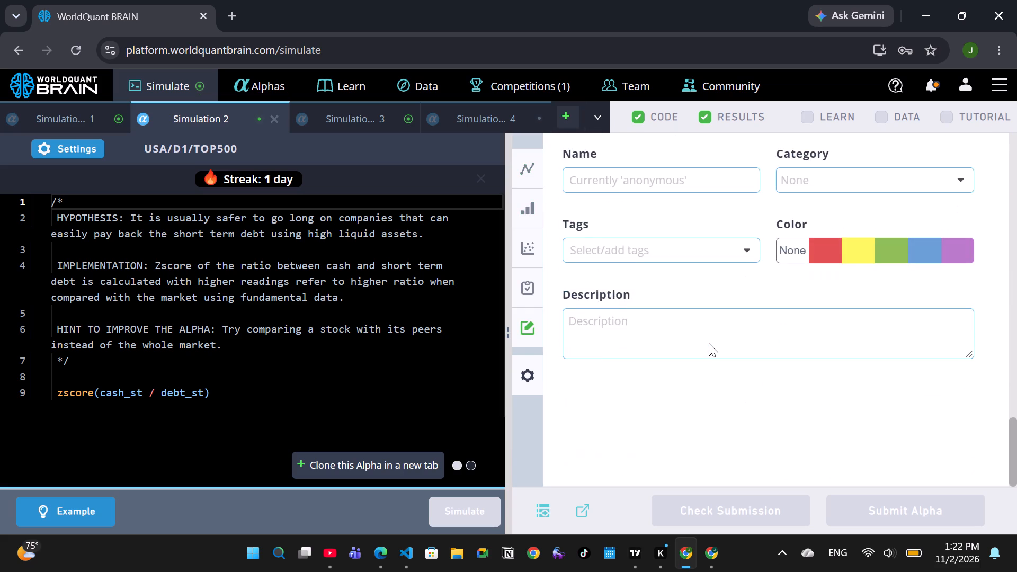
scroll(709, 343, "up", 4)
left_click(393, 123)
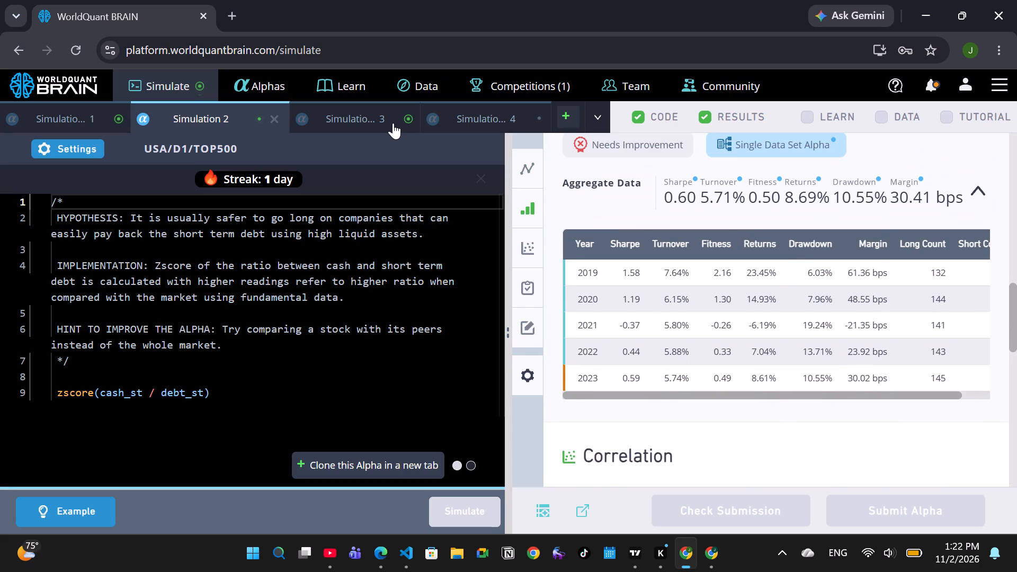
left_click(455, 115)
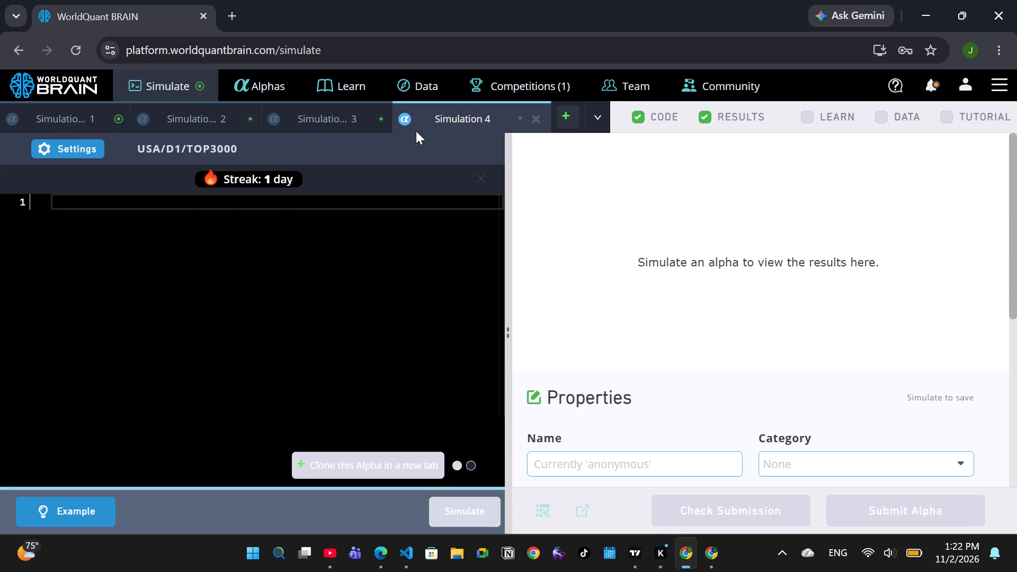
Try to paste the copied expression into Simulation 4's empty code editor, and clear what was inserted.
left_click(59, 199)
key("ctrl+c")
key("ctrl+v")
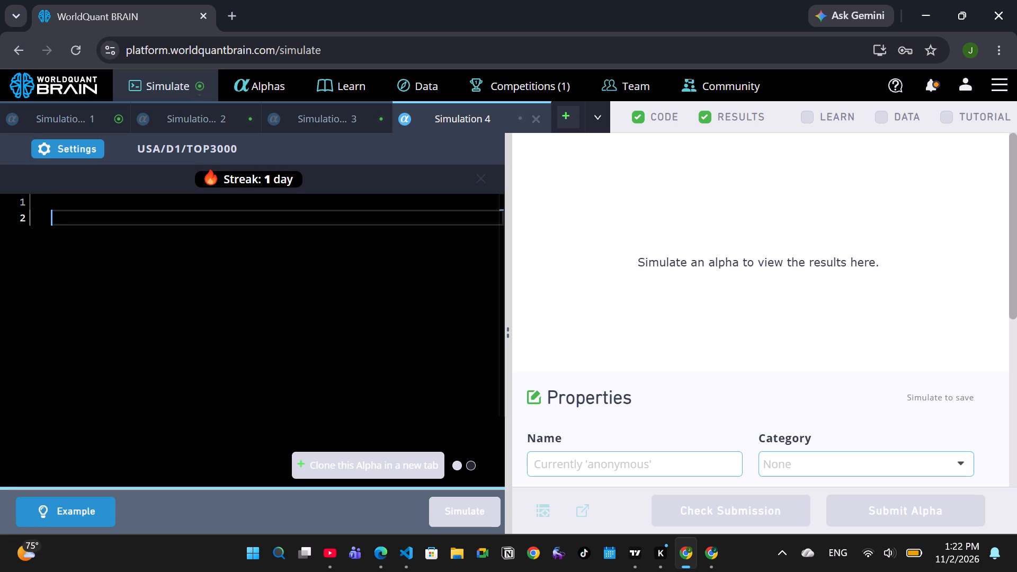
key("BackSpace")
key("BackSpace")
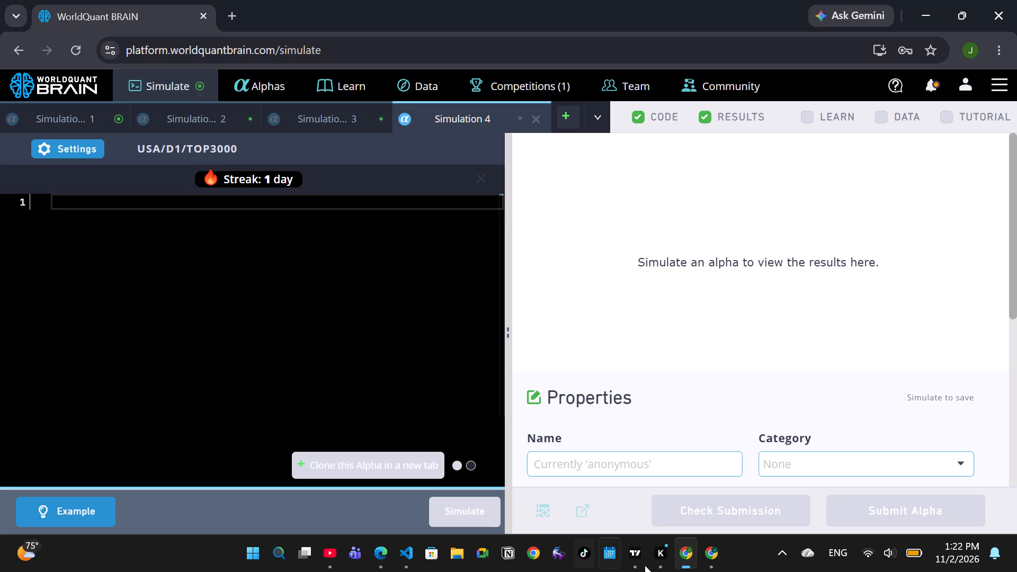
Copy the expression again from the submitted alpha in the other Chrome window and paste it into Simulation 4's code editor.
left_click(721, 569)
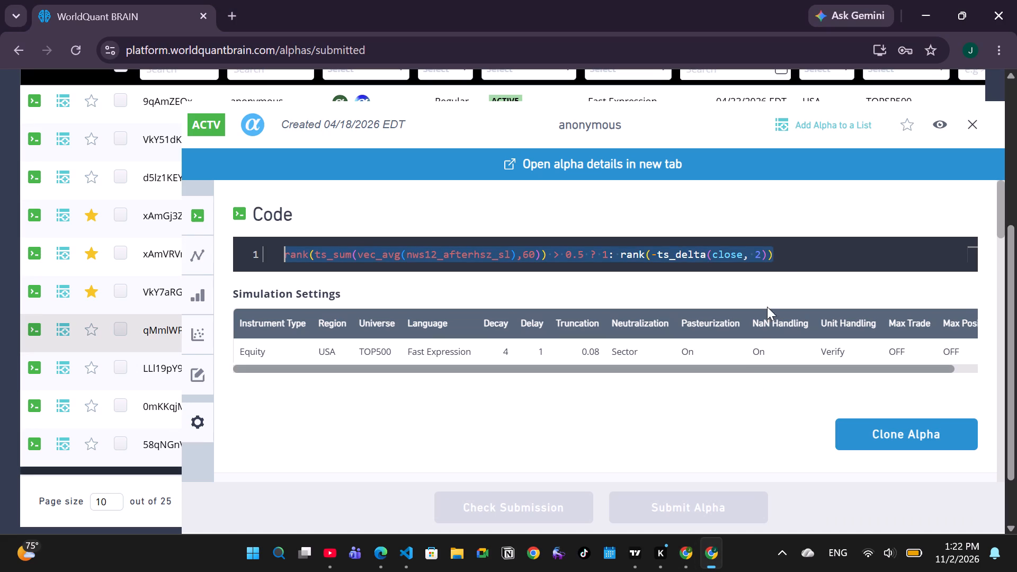
key("ctrl+c")
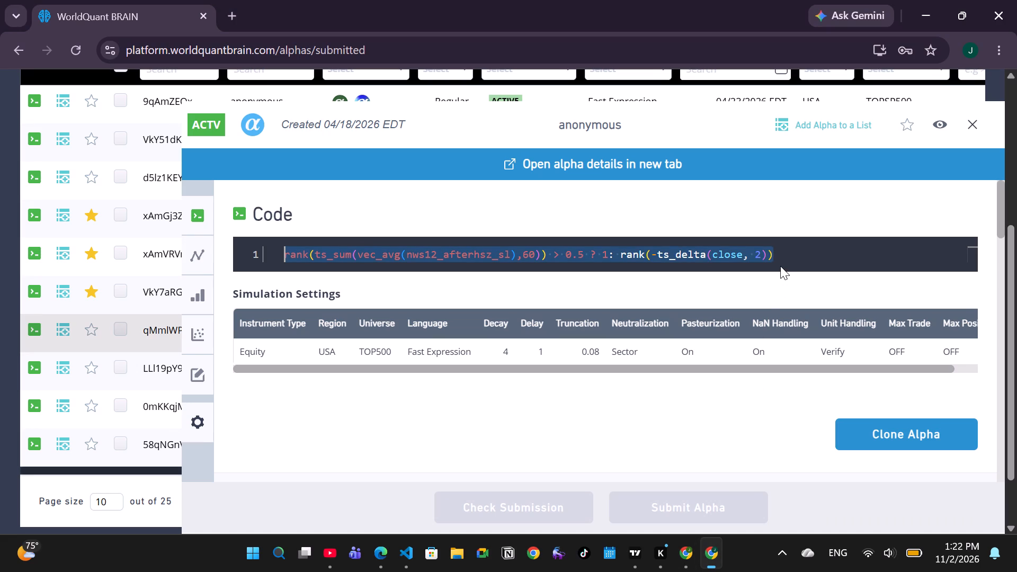
left_click(690, 554)
left_click(353, 208)
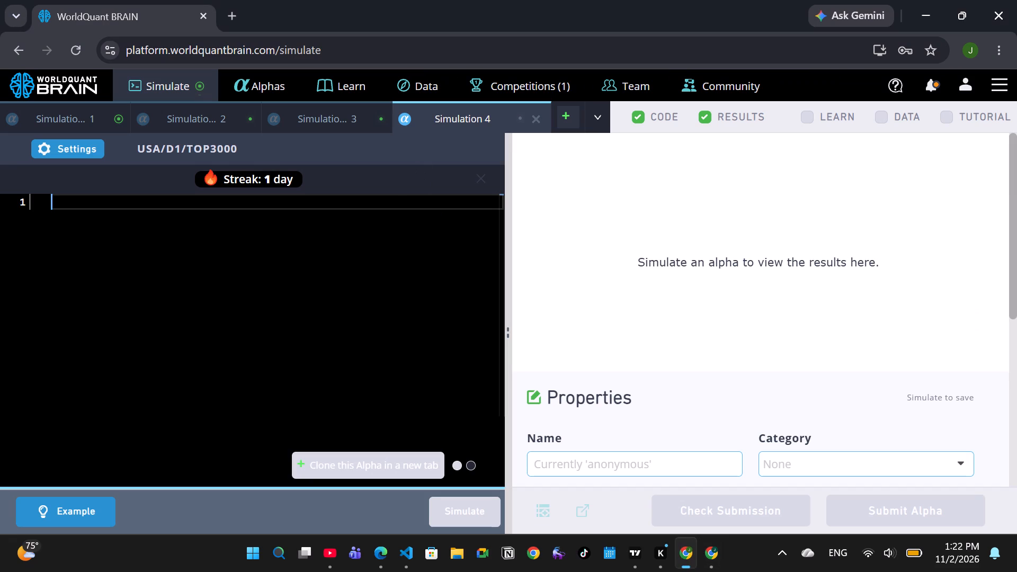
key("ctrl+v")
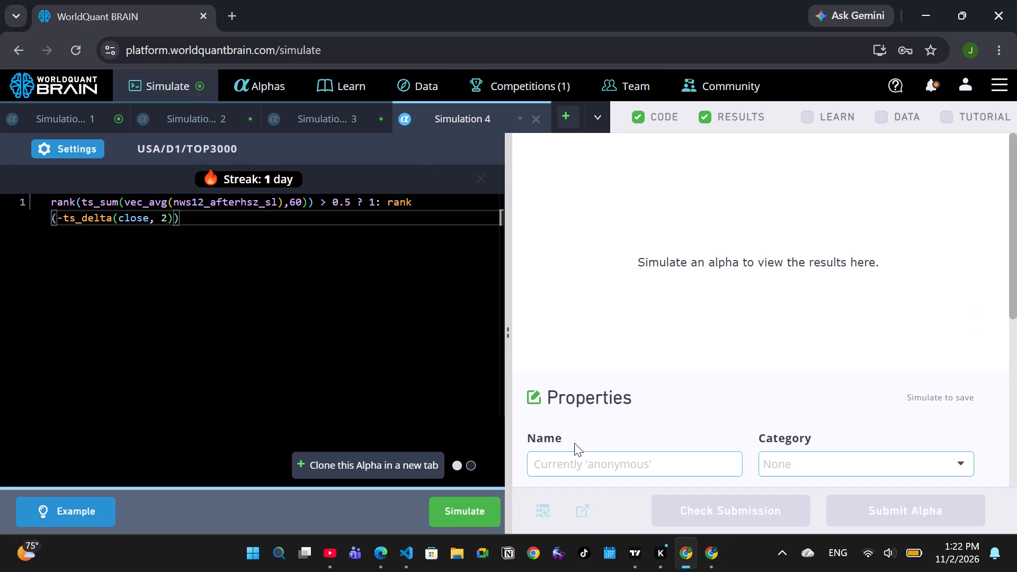
Choose TOP500 as the universe in the Simulation 4 settings.
left_click(91, 157)
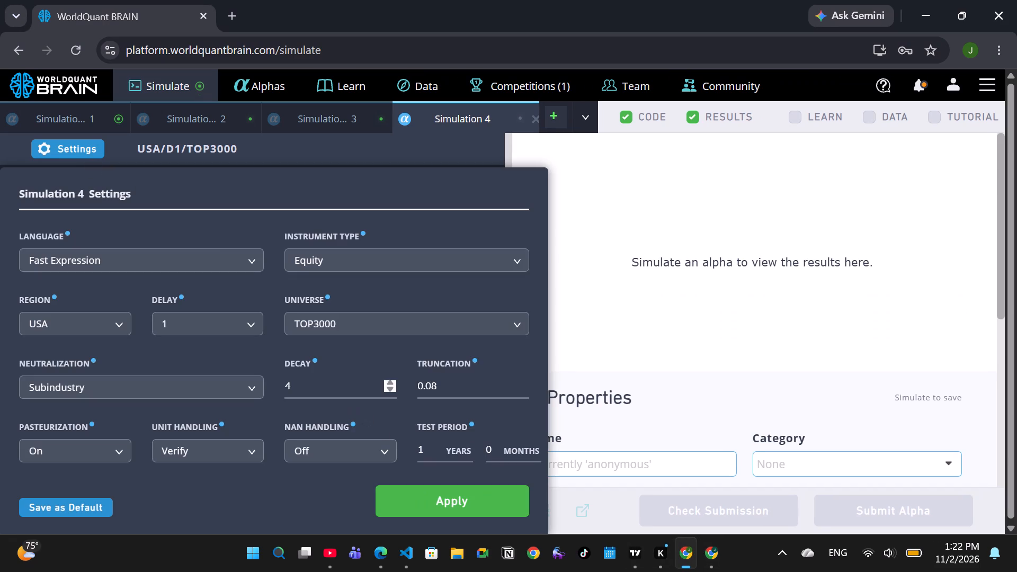
left_click(377, 333)
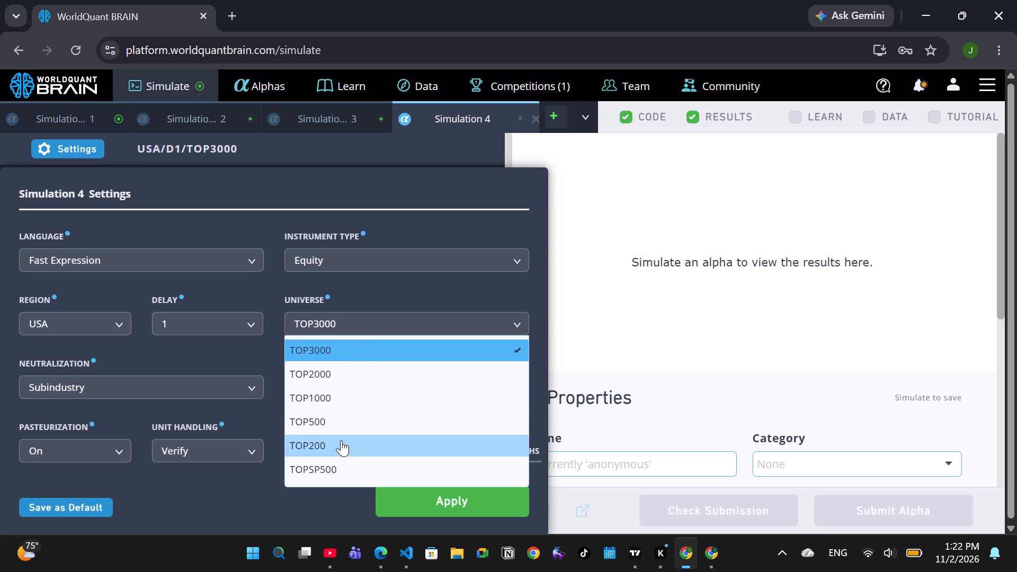
left_click(337, 413)
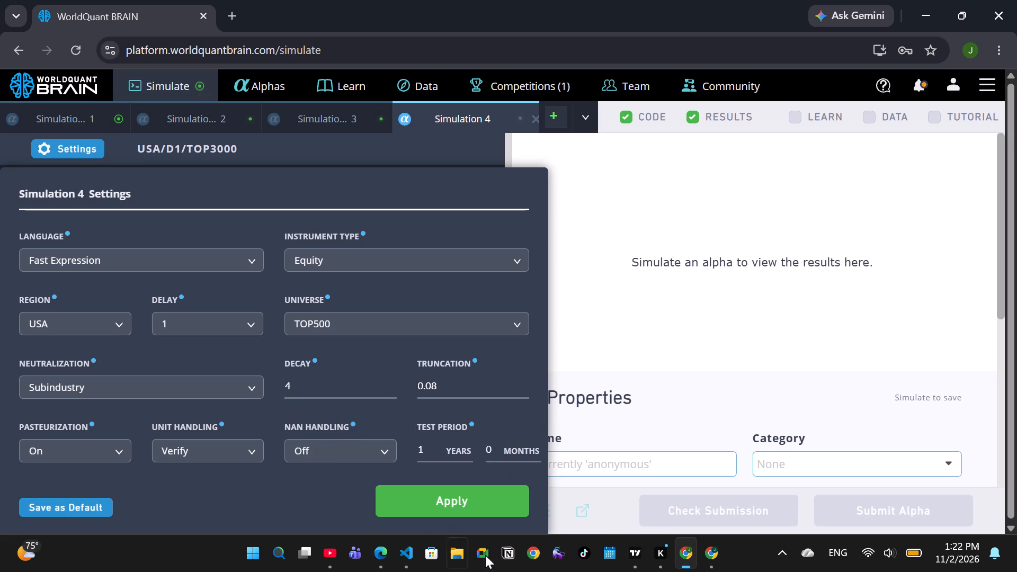
Check the submitted alpha's simulation settings in the other Chrome window and return to the Simulation 4 settings.
left_click(706, 562)
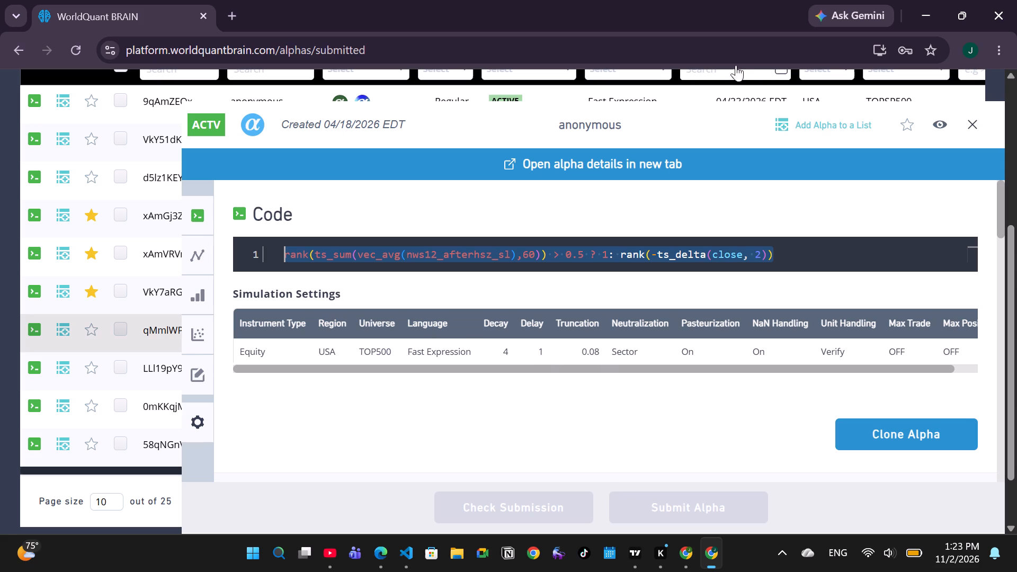
left_click(922, 16)
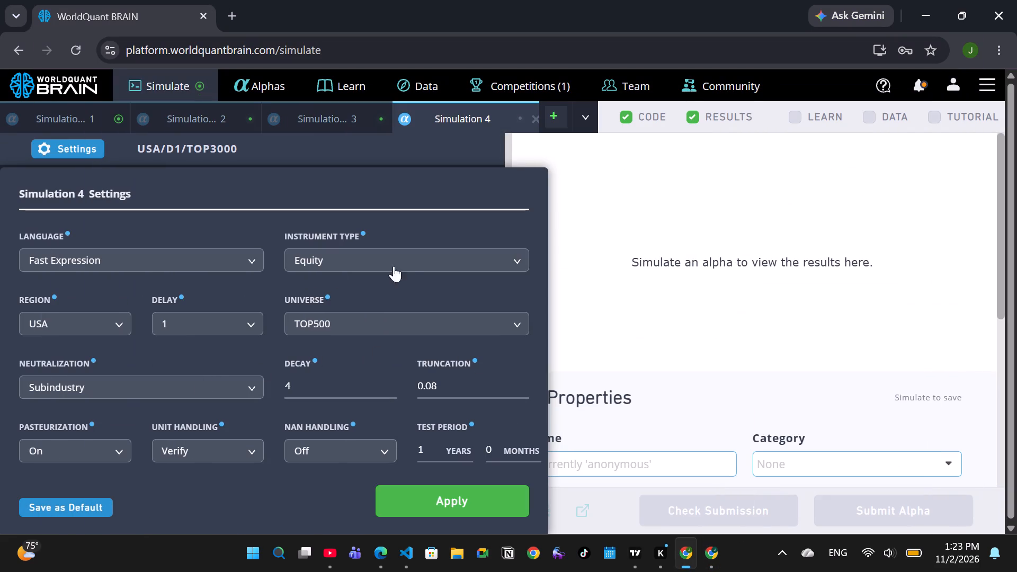
left_click(707, 569)
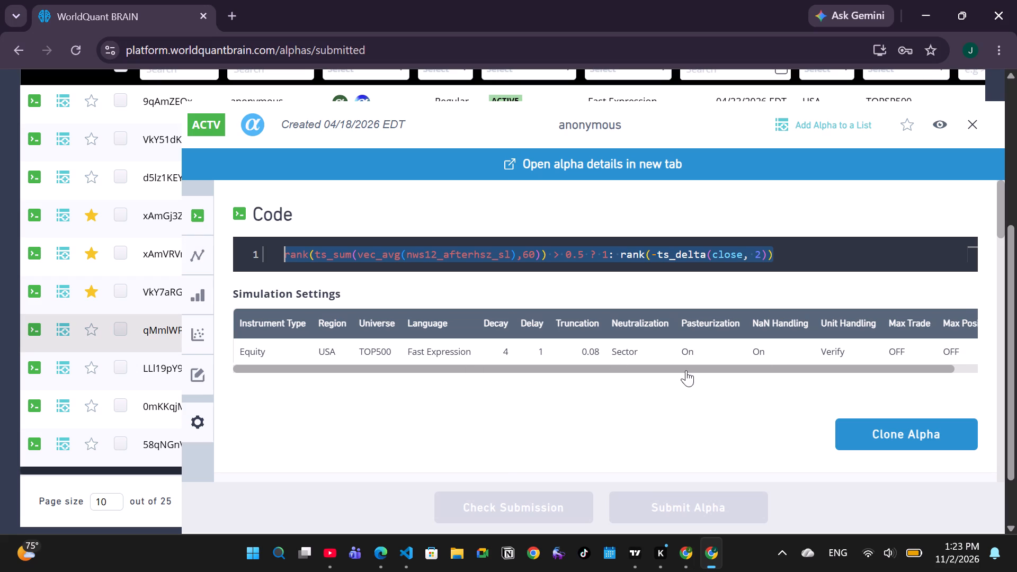
left_click(924, 13)
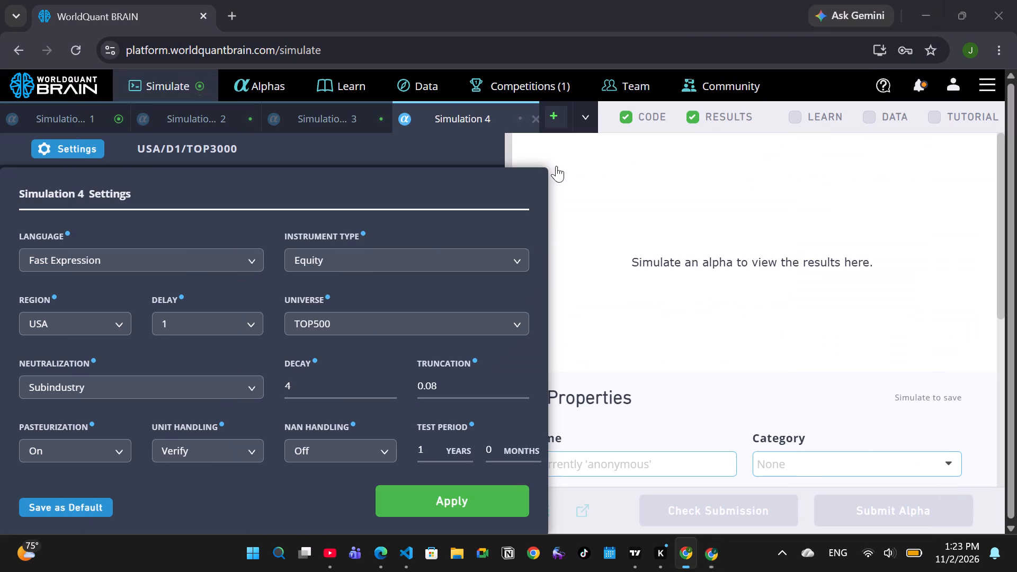
Set Simulation 4's neutralization to Sector, apply the settings and run the simulation.
left_click(200, 392)
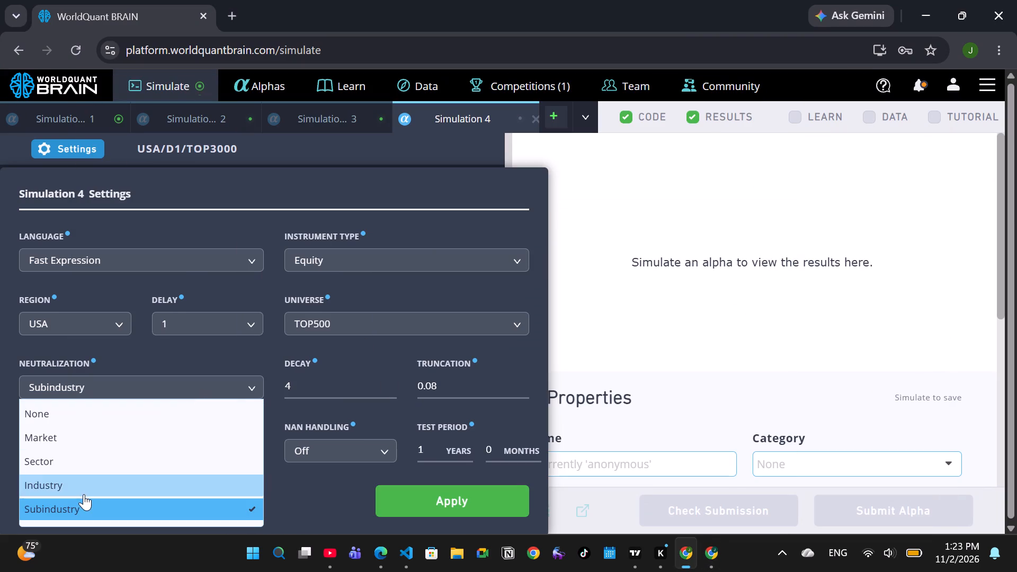
left_click(91, 463)
left_click(418, 489)
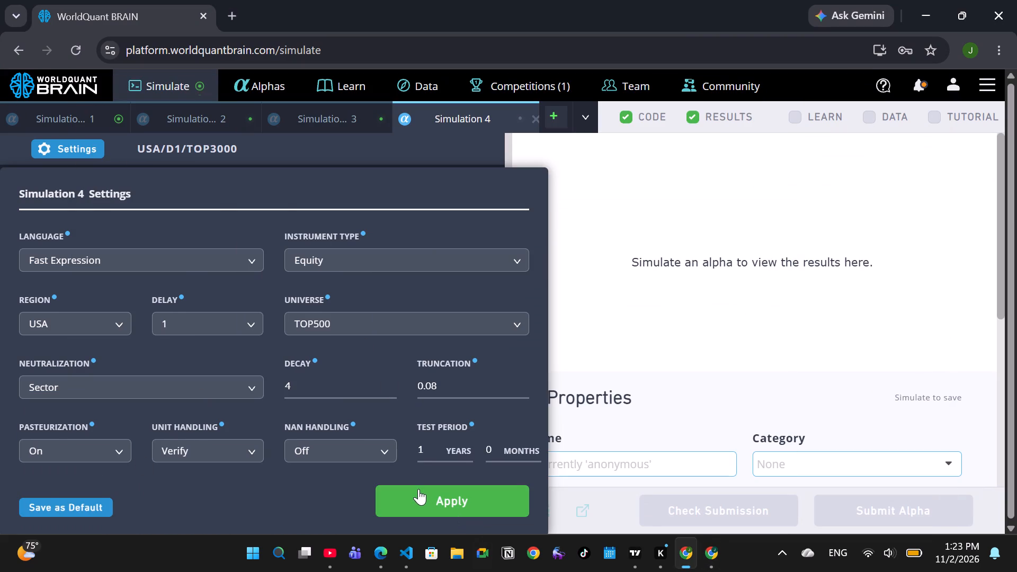
left_click(458, 517)
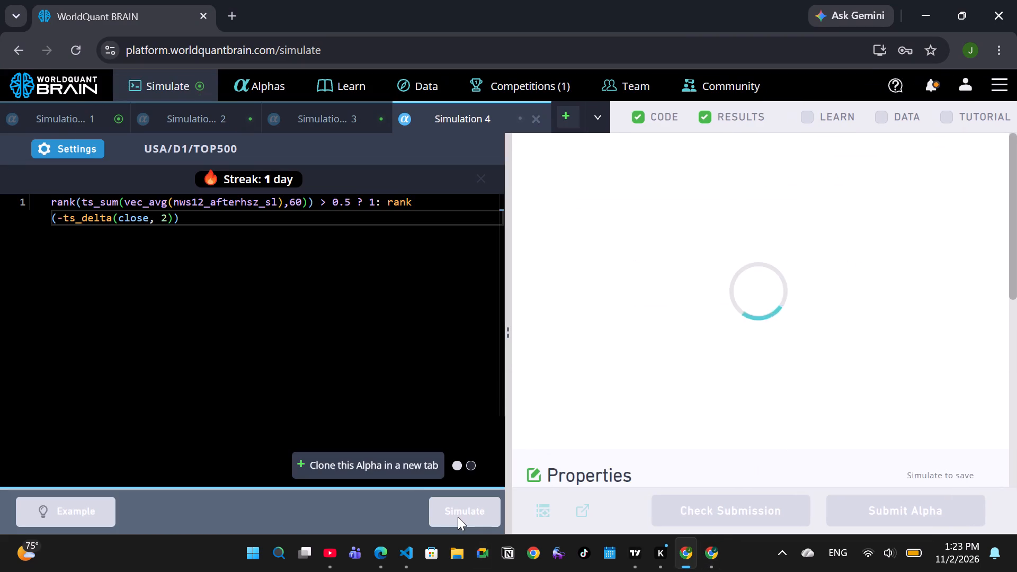
Set Simulation 3's decay to 15, apply the settings and run that simulation again.
left_click(326, 120)
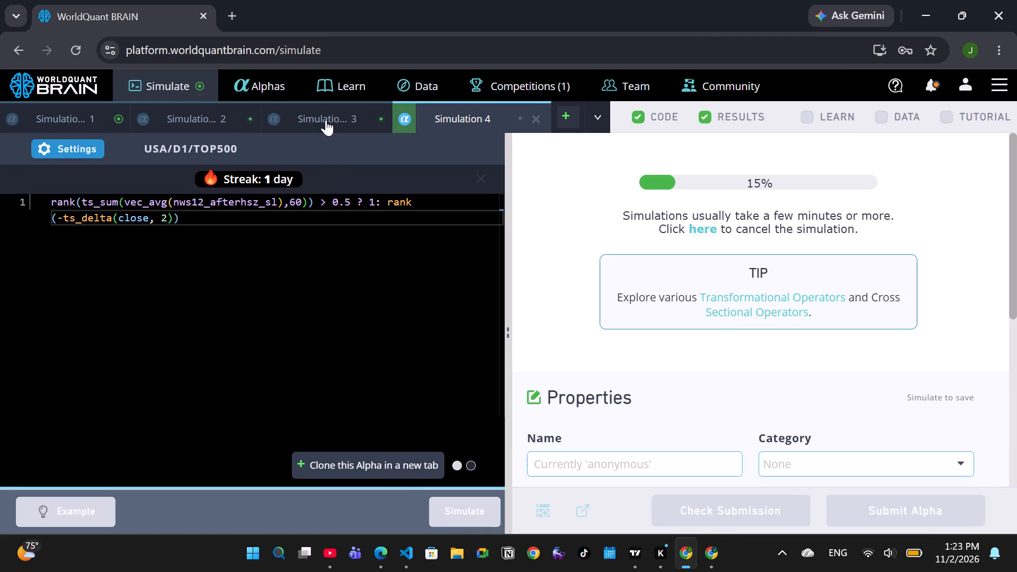
left_click(93, 154)
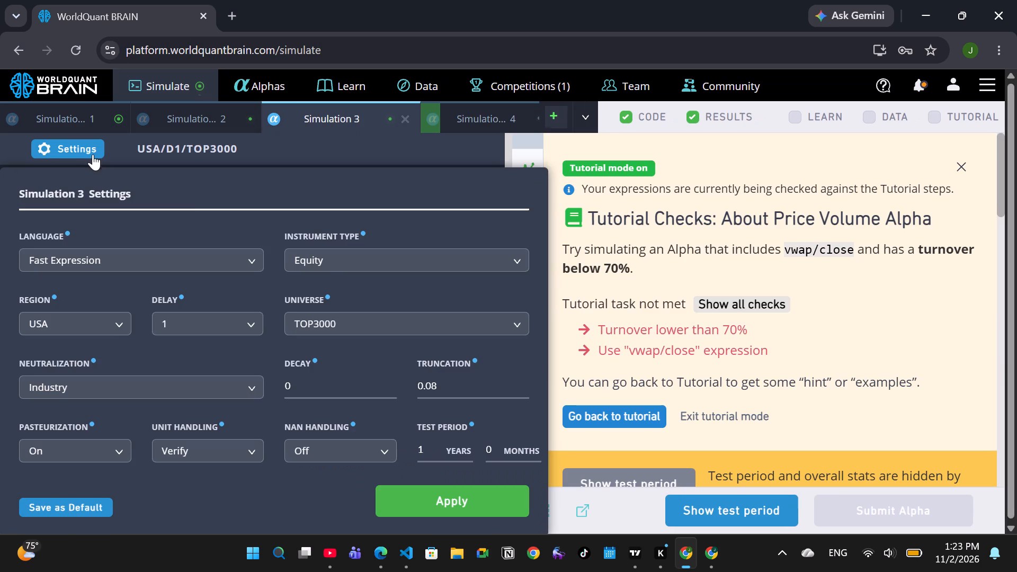
double_click(391, 381)
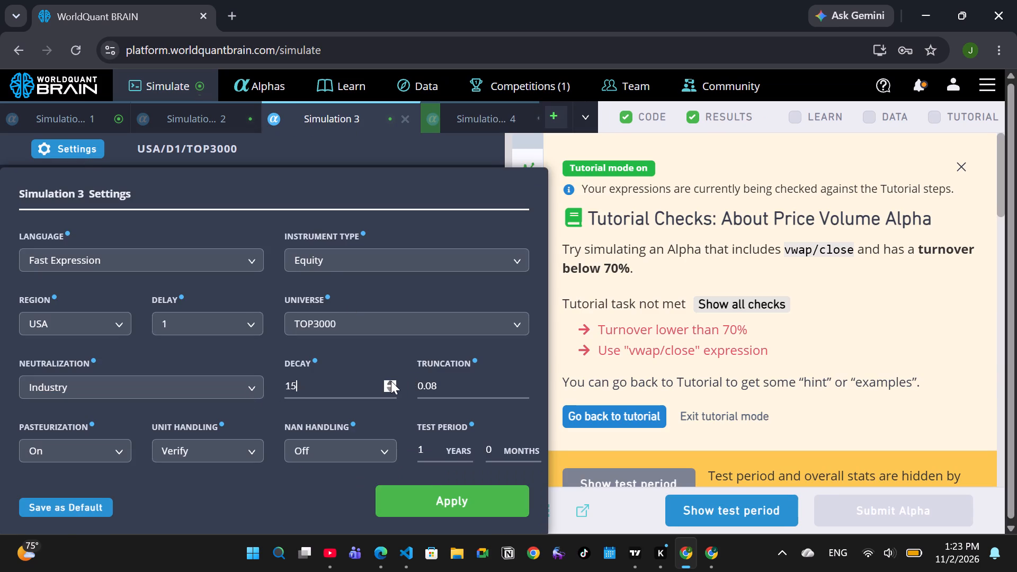
left_click(427, 493)
left_click(458, 515)
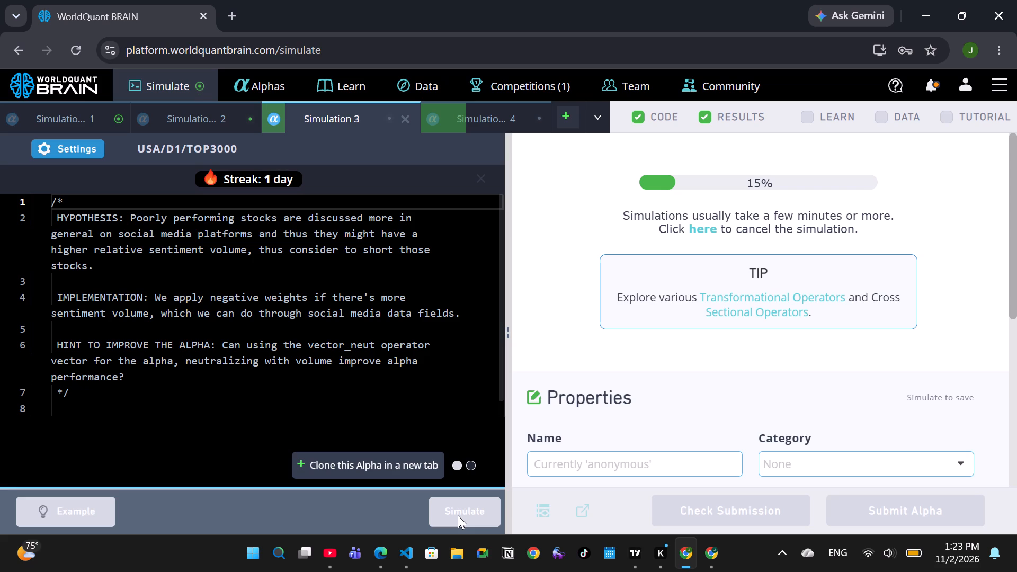
Open the simulation settings of Simulation 2.
left_click(203, 122)
left_click(92, 153)
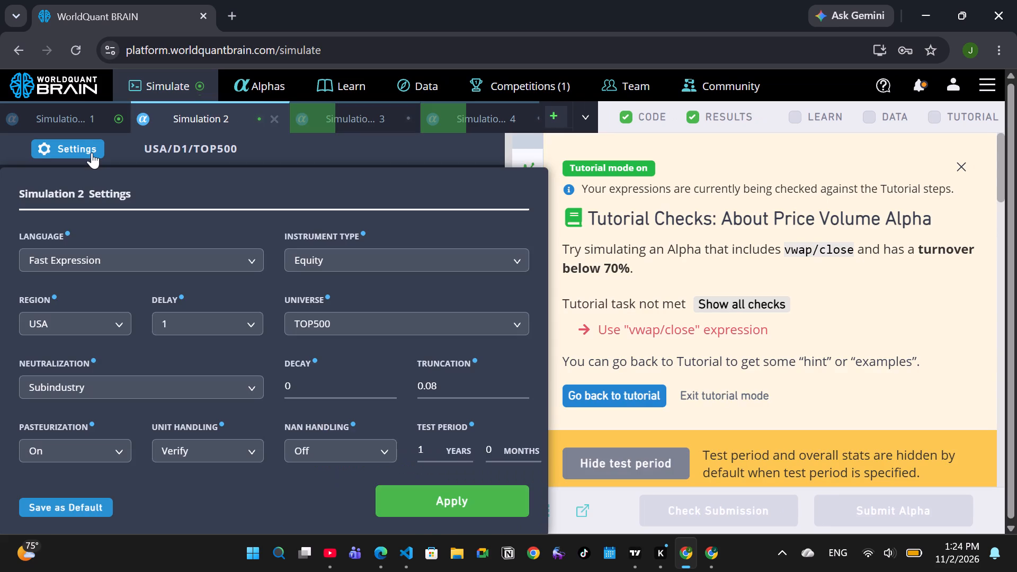
Set Simulation 2's decay to 11, apply the settings and run the simulation.
triple_click(393, 381)
left_click(395, 486)
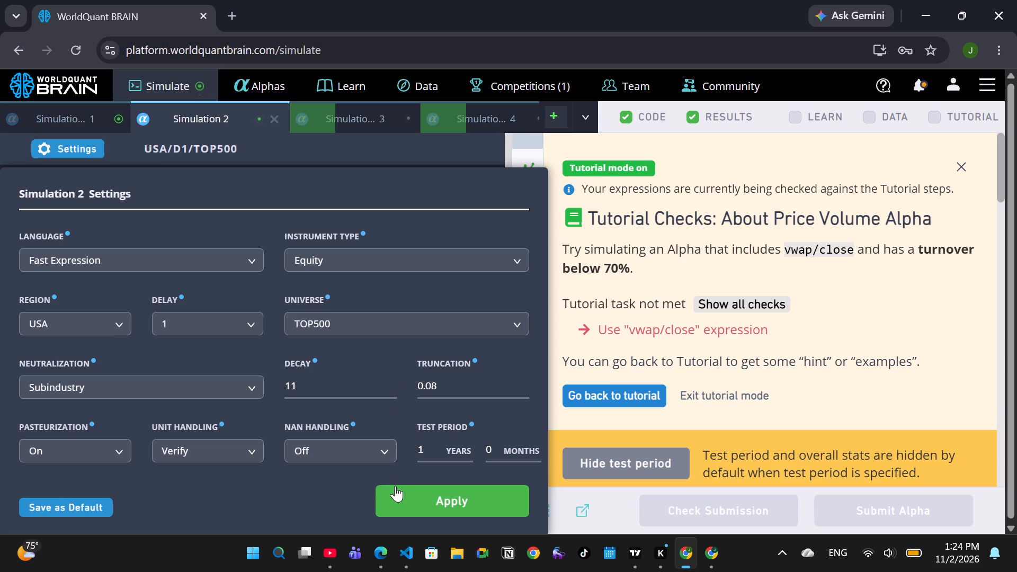
left_click(456, 495)
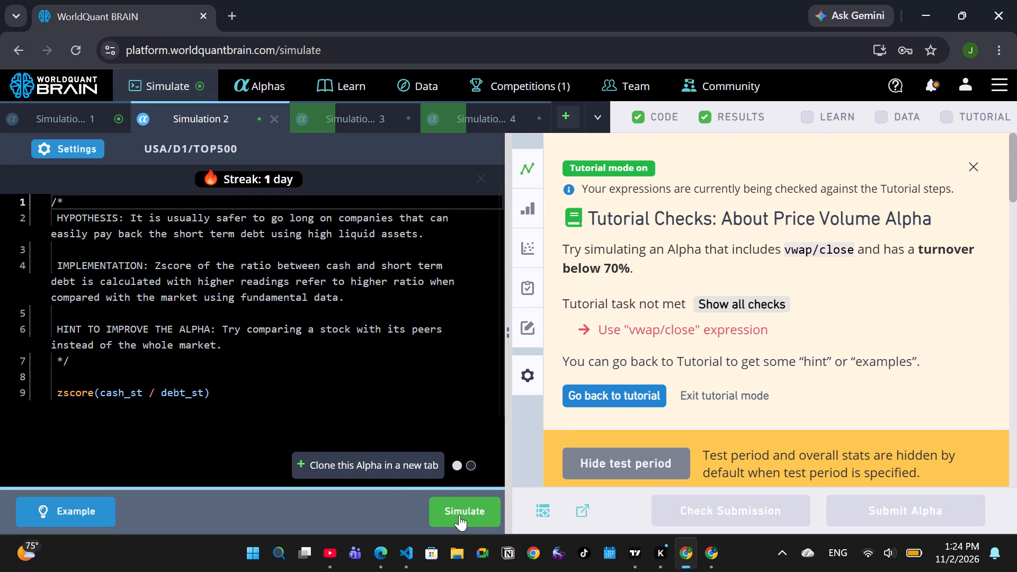
left_click(459, 515)
Increase the decay in Simulation 1's settings, choose a different neutralization and apply the settings.
left_click(72, 108)
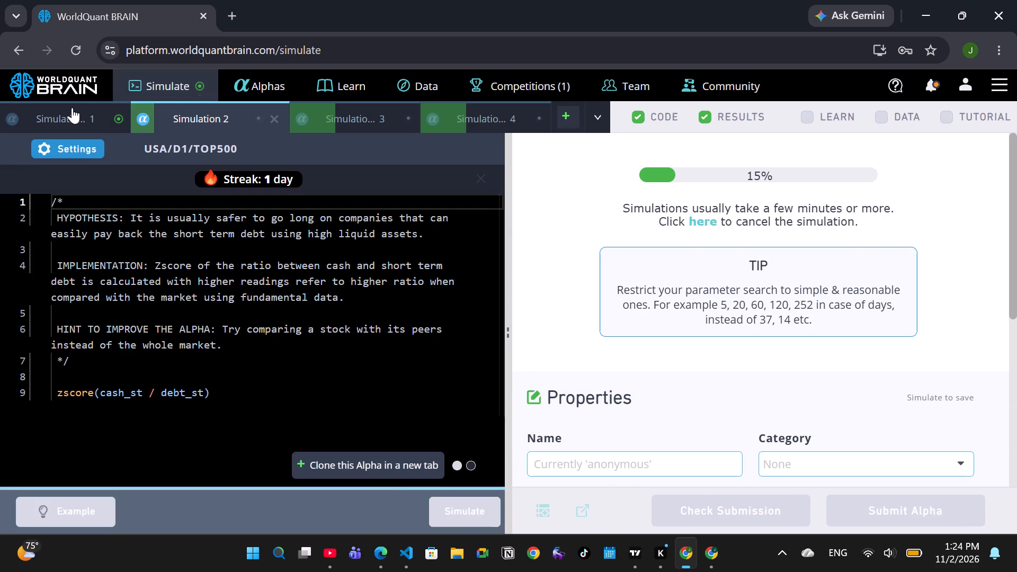
left_click(67, 148)
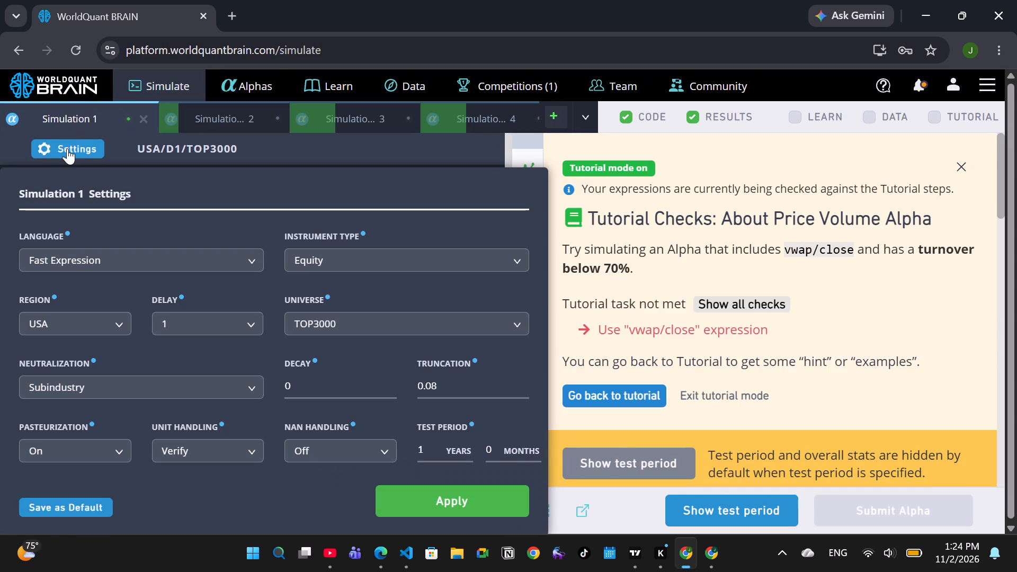
triple_click(390, 383)
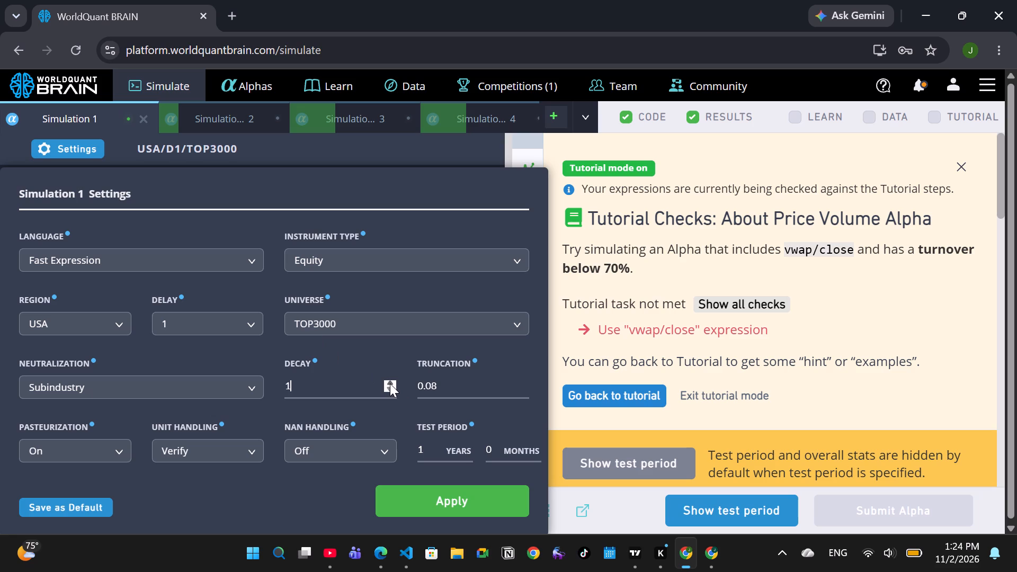
left_click(244, 396)
left_click(102, 453)
left_click(425, 507)
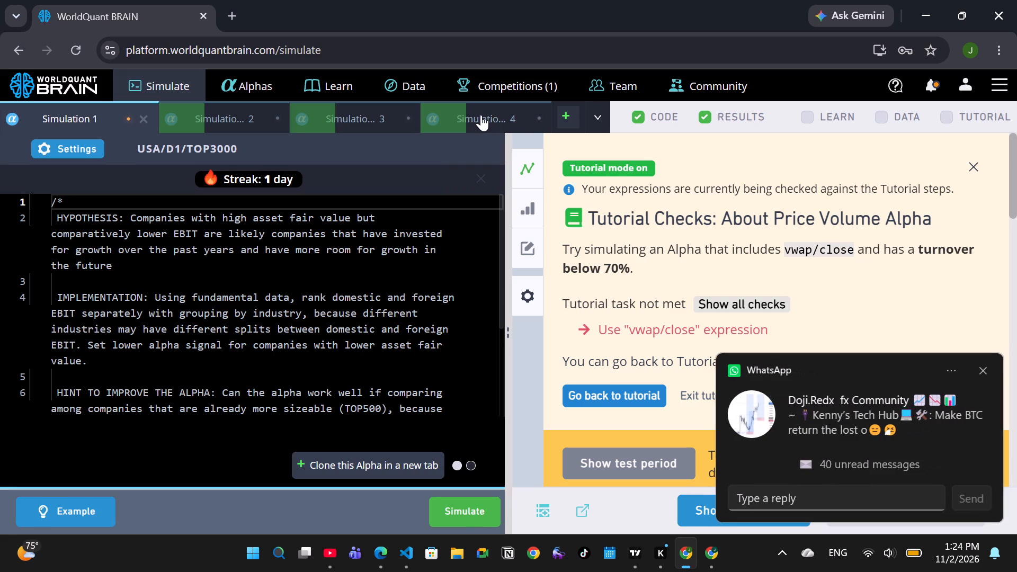
Dismiss the WhatsApp message notification.
left_click(982, 369)
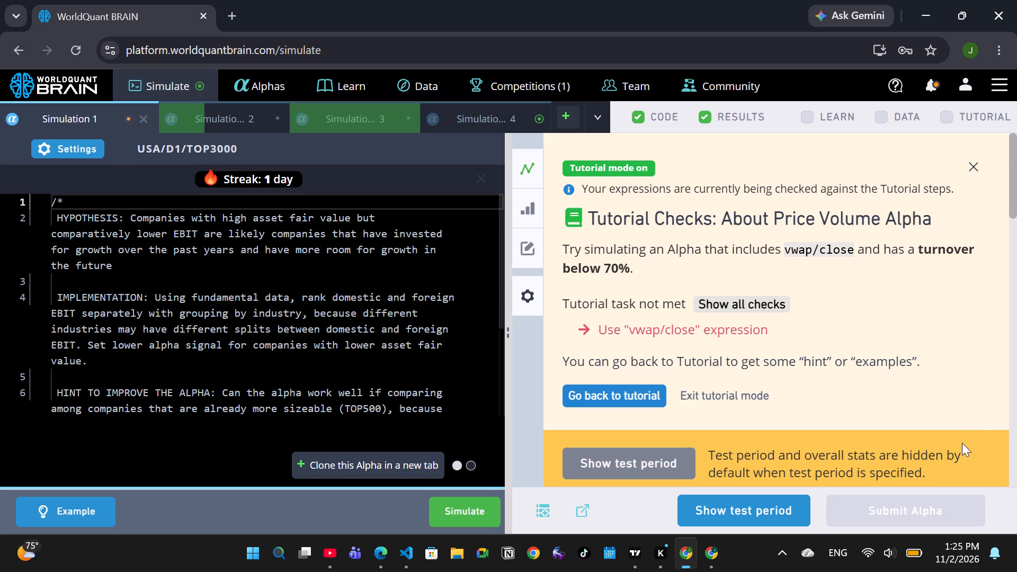
Show the test period of Simulation 4's results, review its testing status and submit the alpha.
left_click(479, 127)
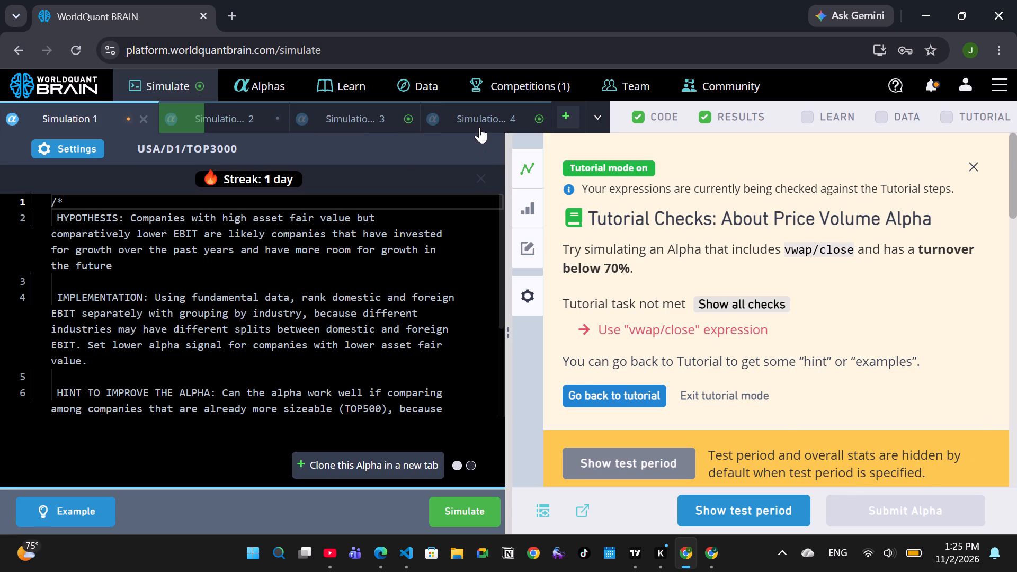
left_click(710, 512)
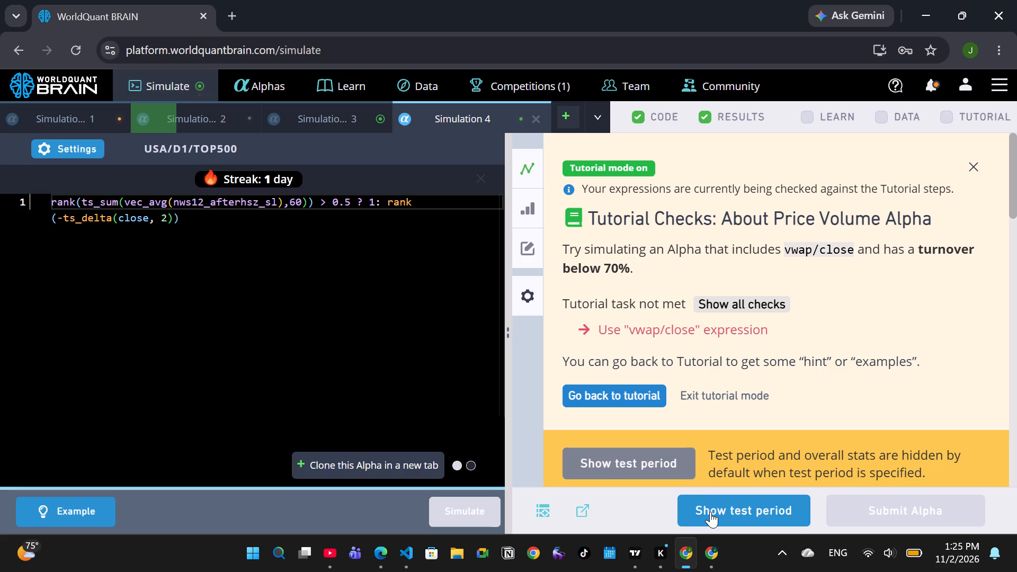
scroll(771, 378, "down", 5)
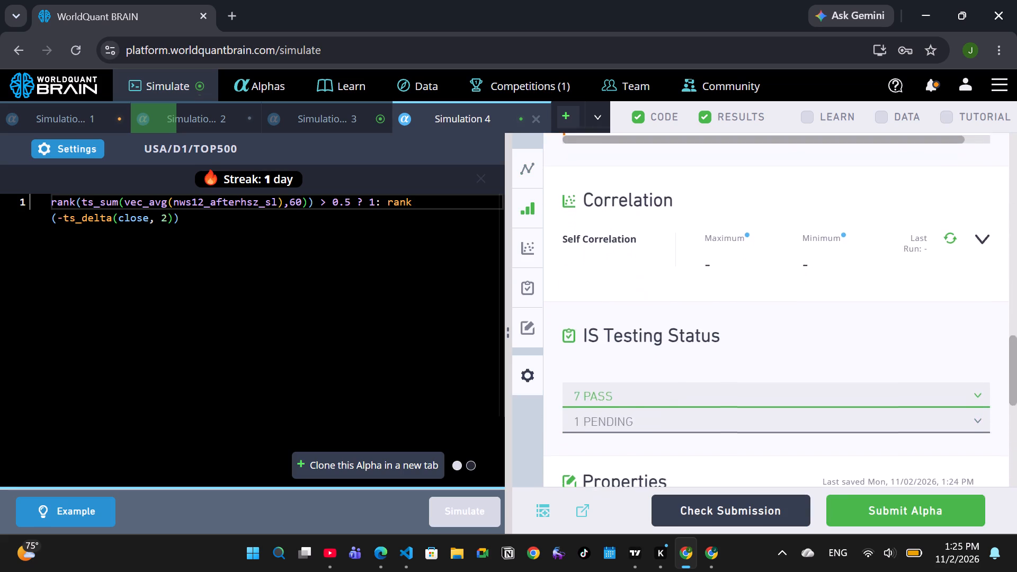
scroll(771, 378, "down", 1)
left_click(923, 525)
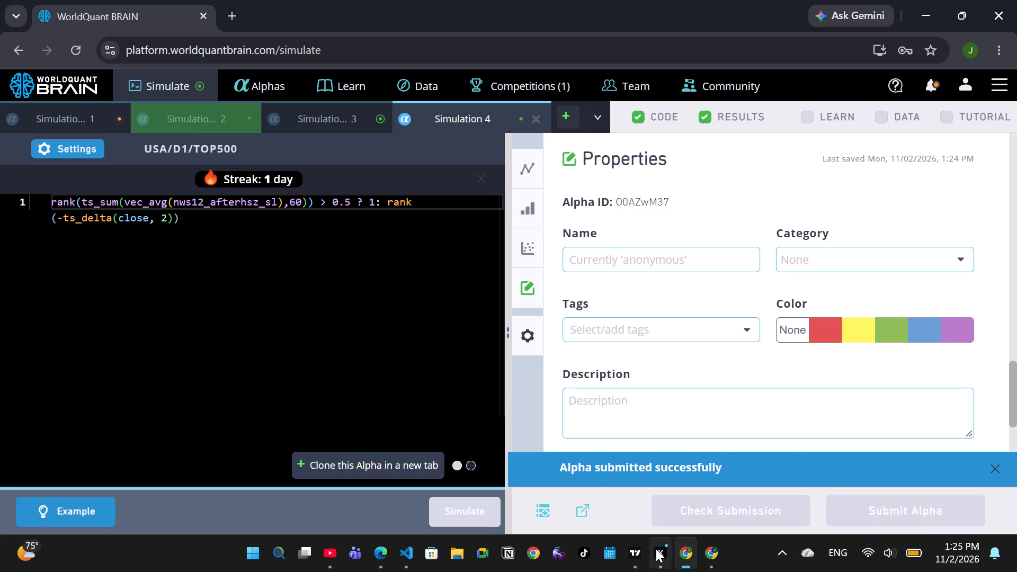
In the other Chrome window, mark the reproduced source alpha qMmlWPp1 as a favorite in the submitted alphas list and close its details.
left_click(718, 567)
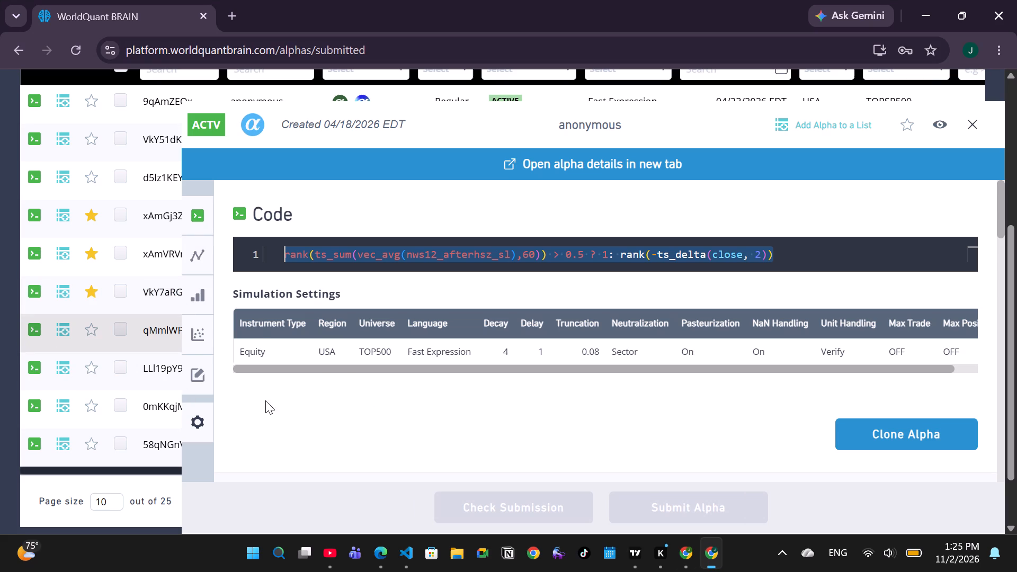
left_click(94, 336)
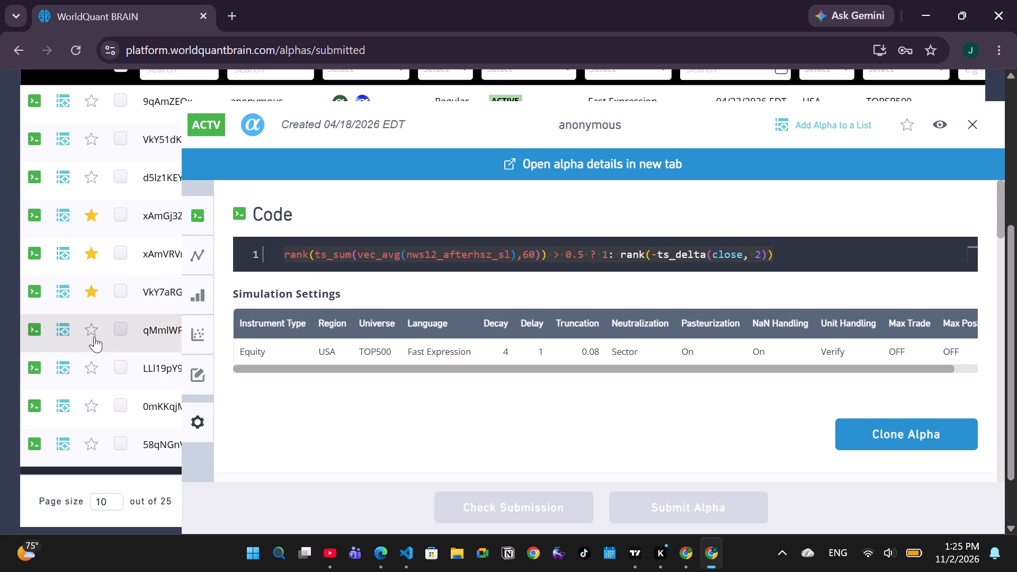
left_click(92, 330)
left_click(978, 127)
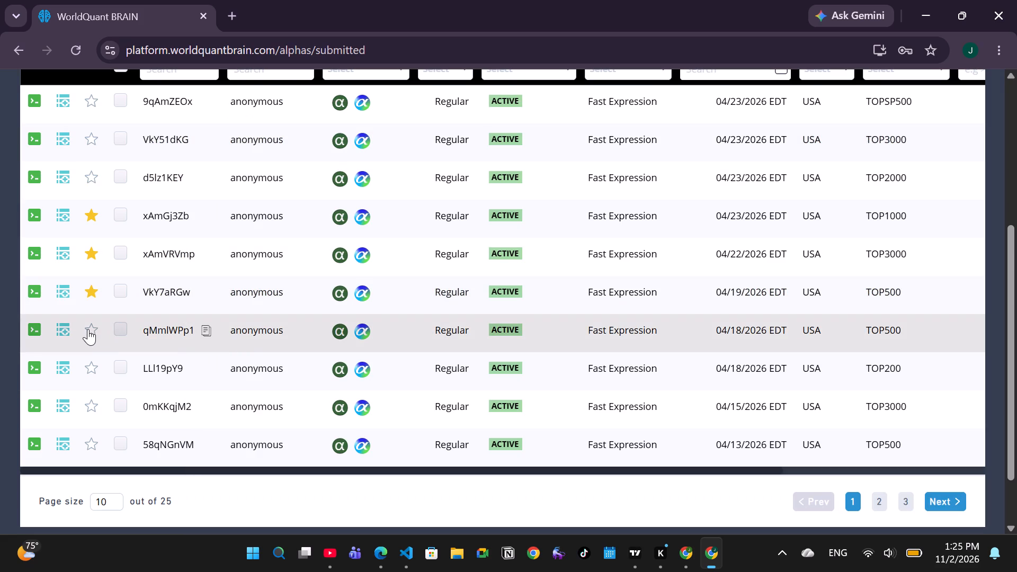
left_click(88, 329)
double_click(560, 337)
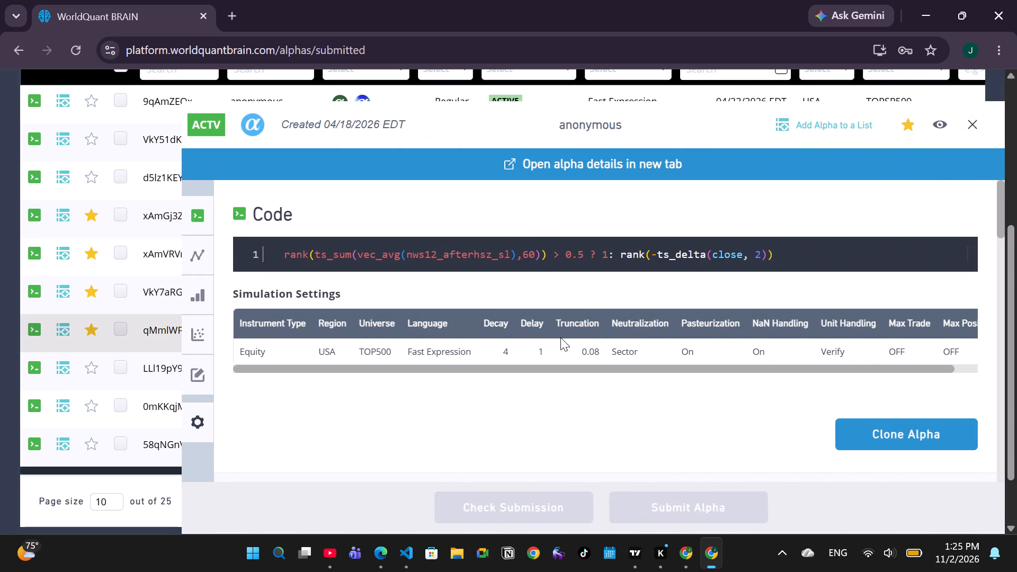
left_click(974, 127)
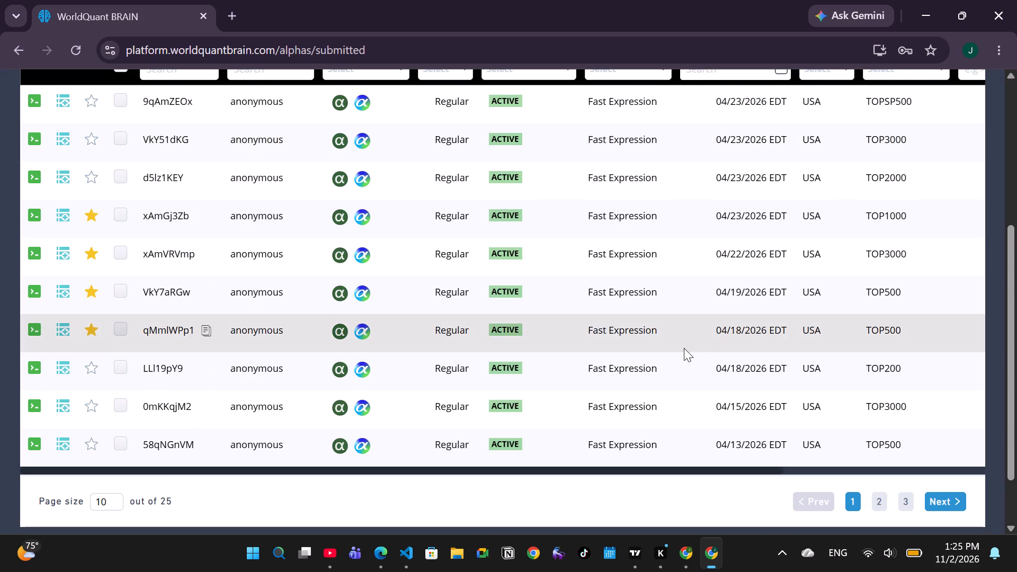
scroll(684, 348, "down", 1)
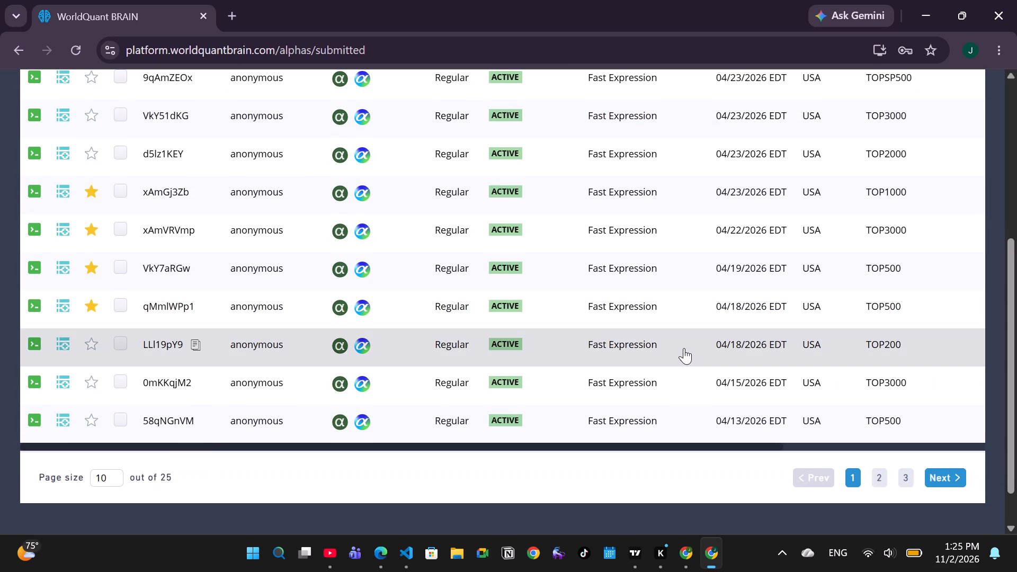
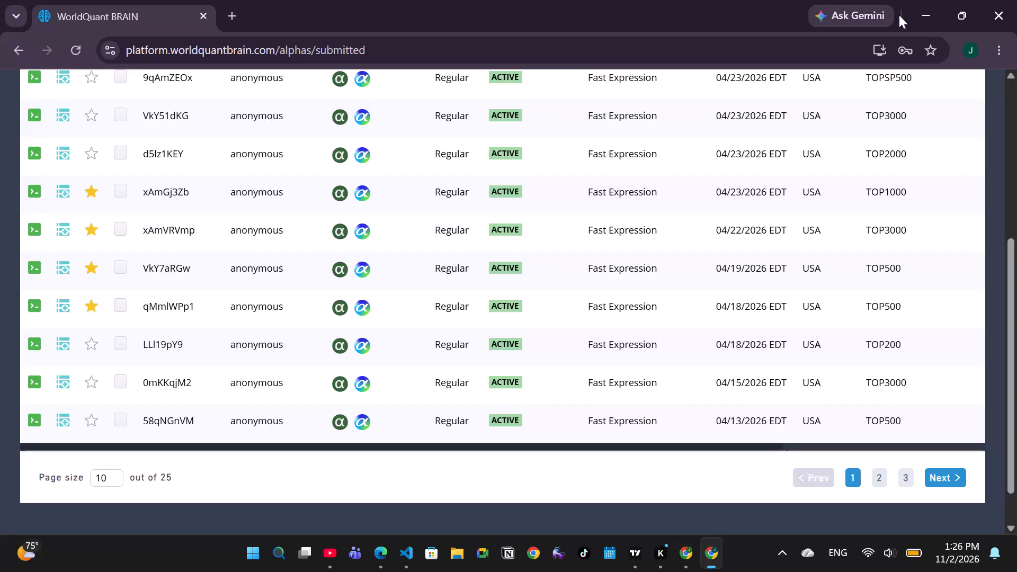
Back in the simulation window, set Simulation 3's decay to 19, apply the settings and run that simulation again.
left_click(929, 16)
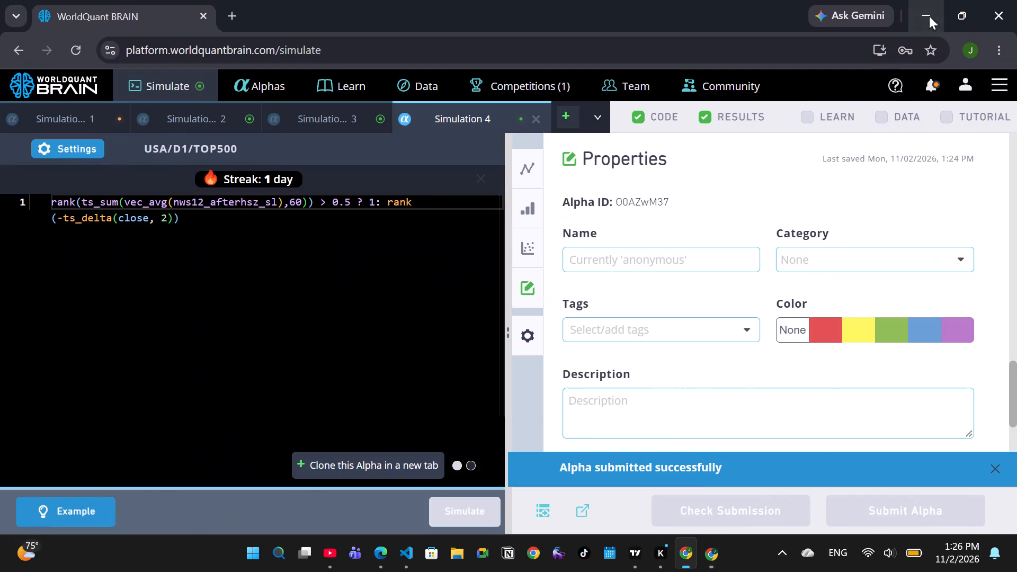
left_click(327, 121)
left_click(99, 156)
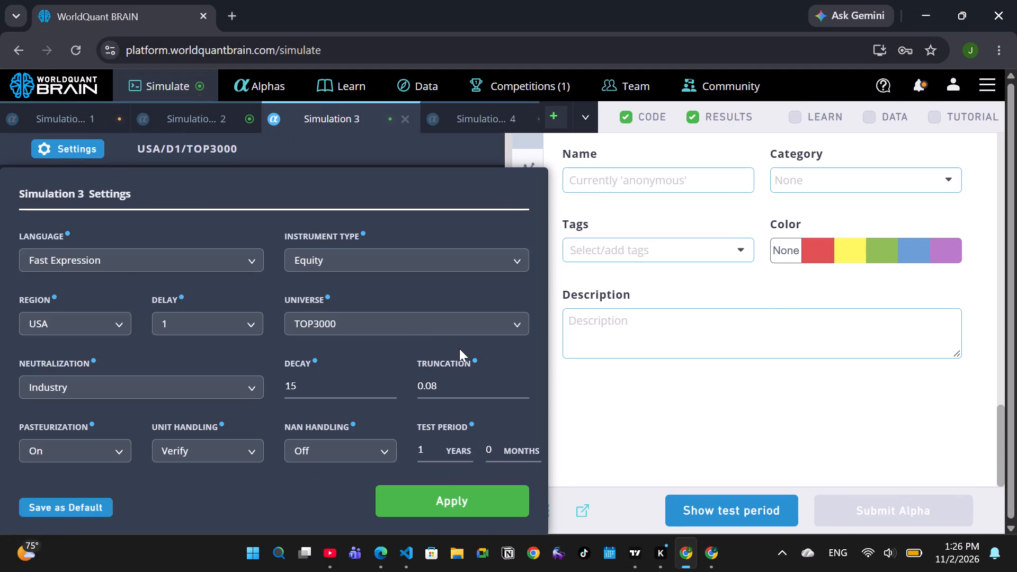
triple_click(393, 381)
left_click(393, 381)
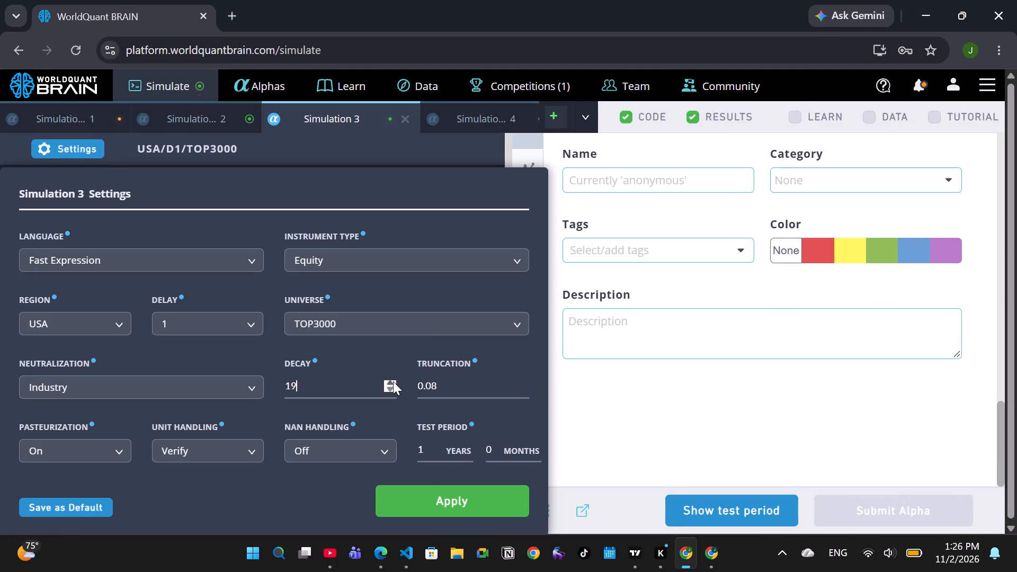
left_click(445, 517)
left_click(451, 510)
left_click(463, 519)
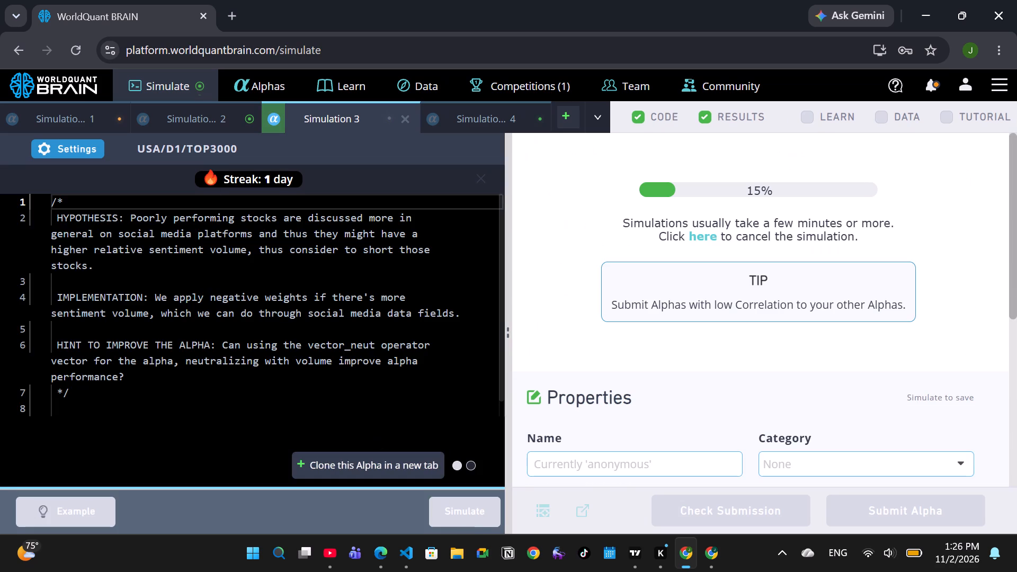
Set Simulation 2's truncation to 0.11 and decay to 13, apply the settings and run that simulation again.
left_click(188, 124)
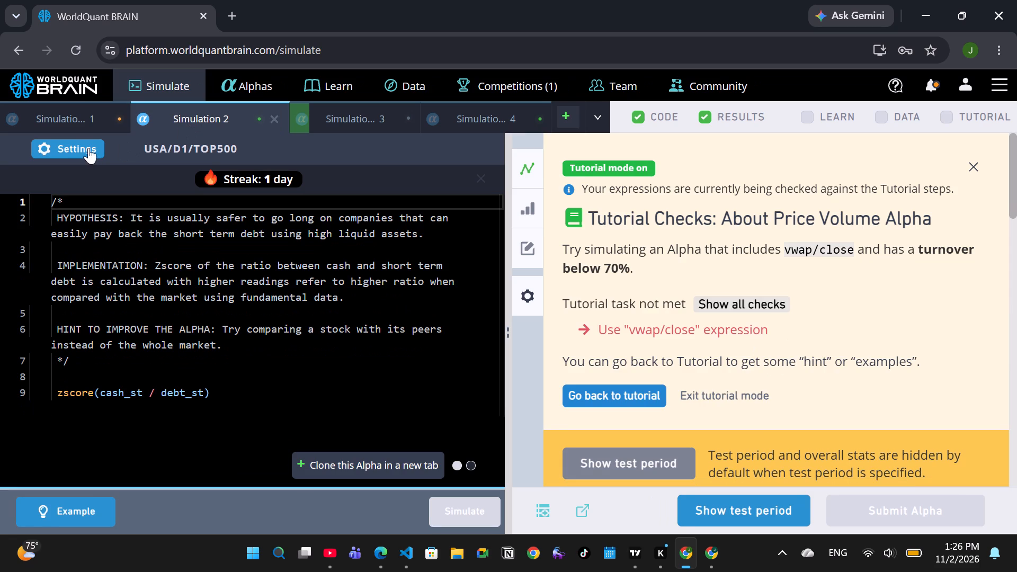
left_click(88, 148)
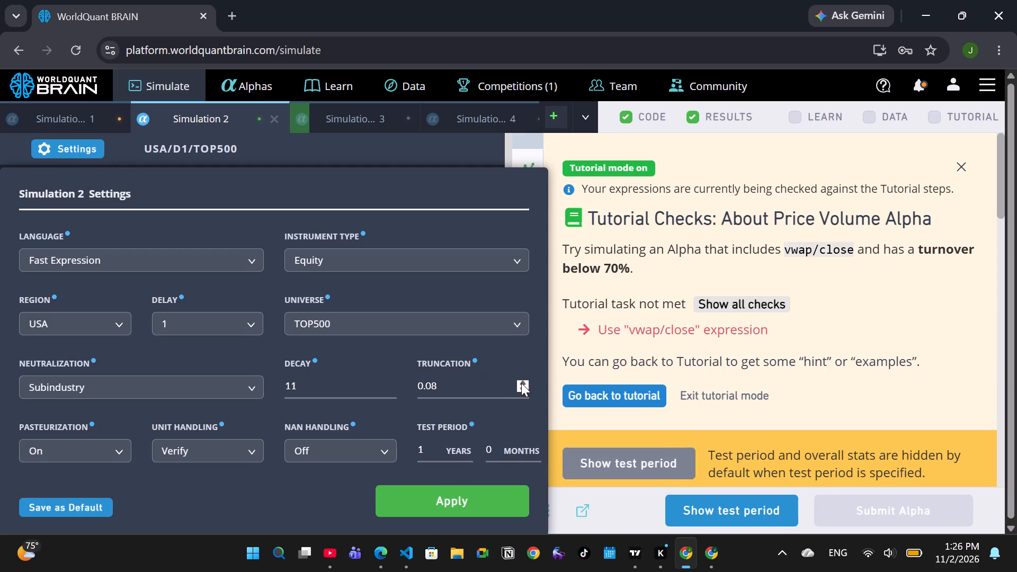
double_click(521, 383)
left_click(521, 383)
double_click(396, 383)
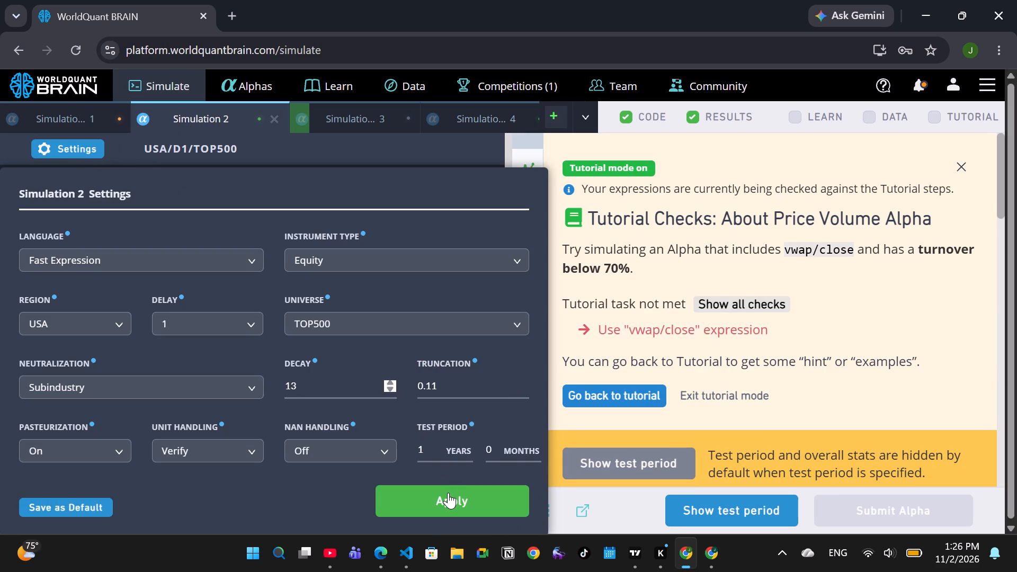
left_click(448, 493)
left_click(454, 526)
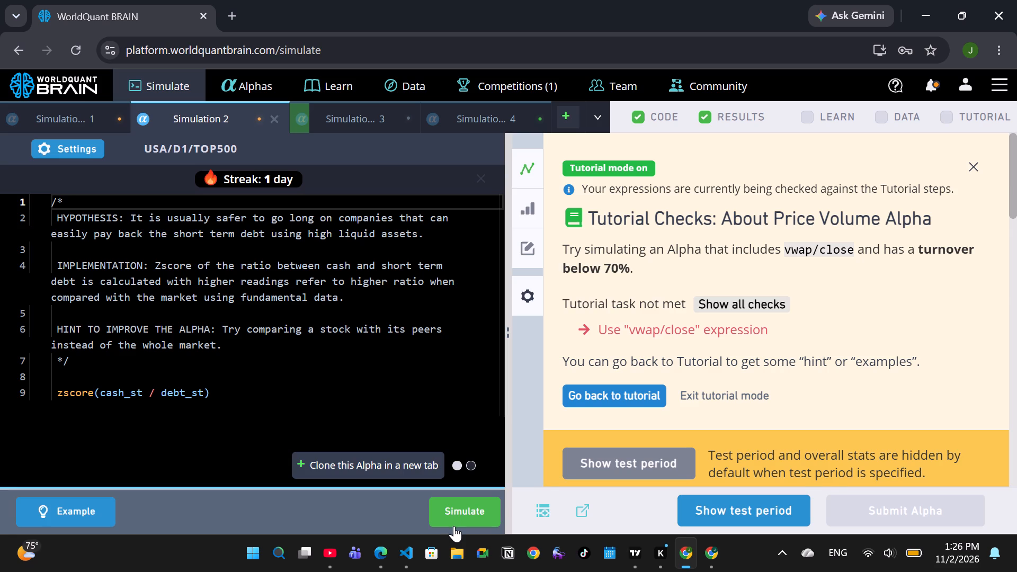
Set the neutralization in Simulation 1's settings to Market.
left_click(65, 115)
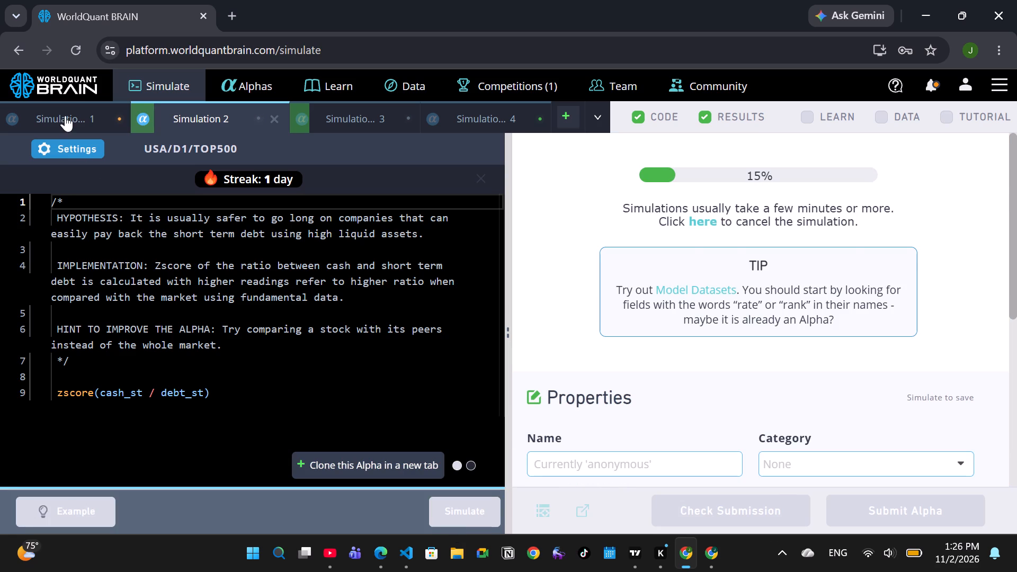
left_click(68, 142)
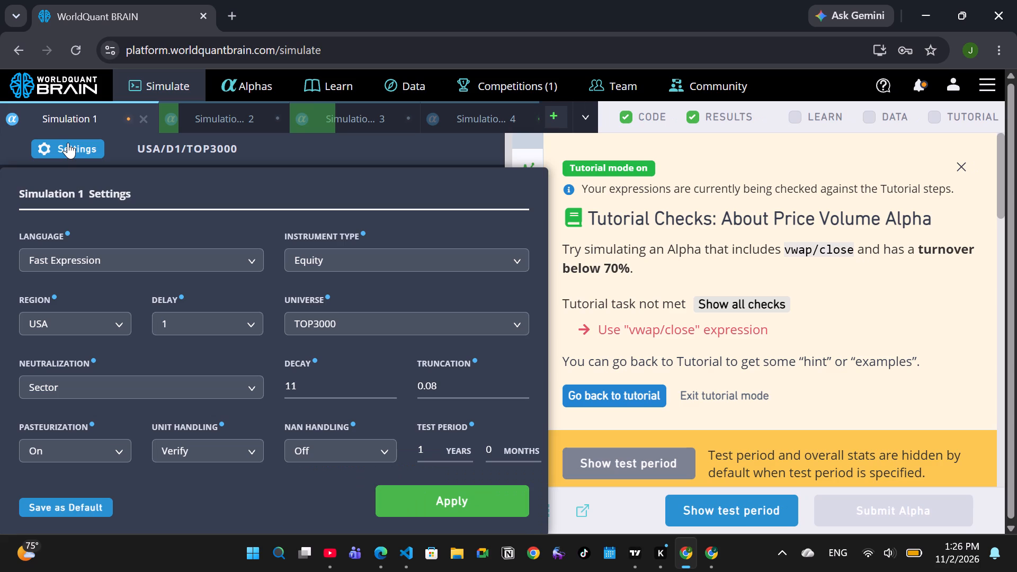
left_click(254, 382)
left_click(119, 432)
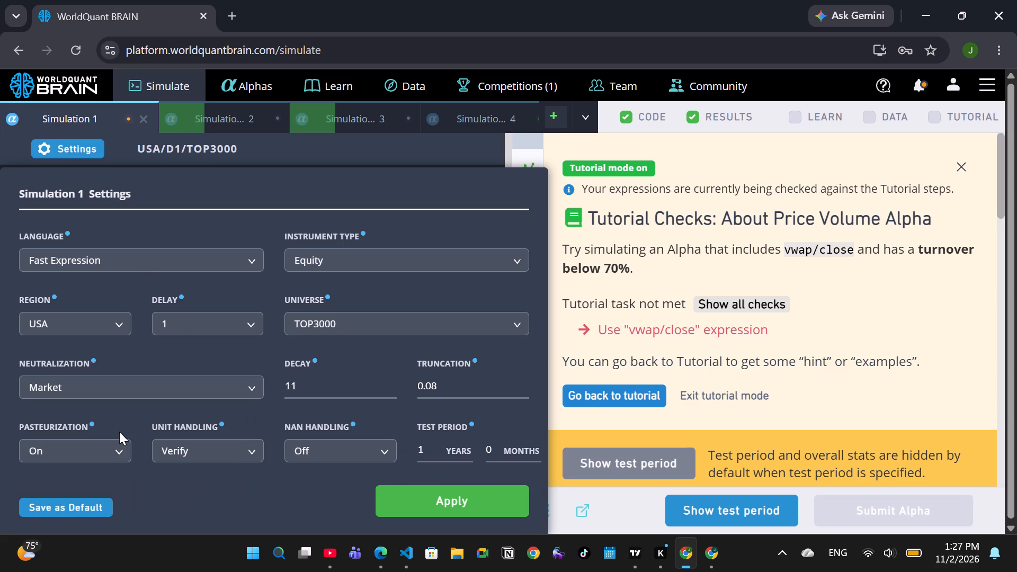
Set Simulation 1's universe to TOP1000, apply the settings and run that simulation again.
left_click(425, 319)
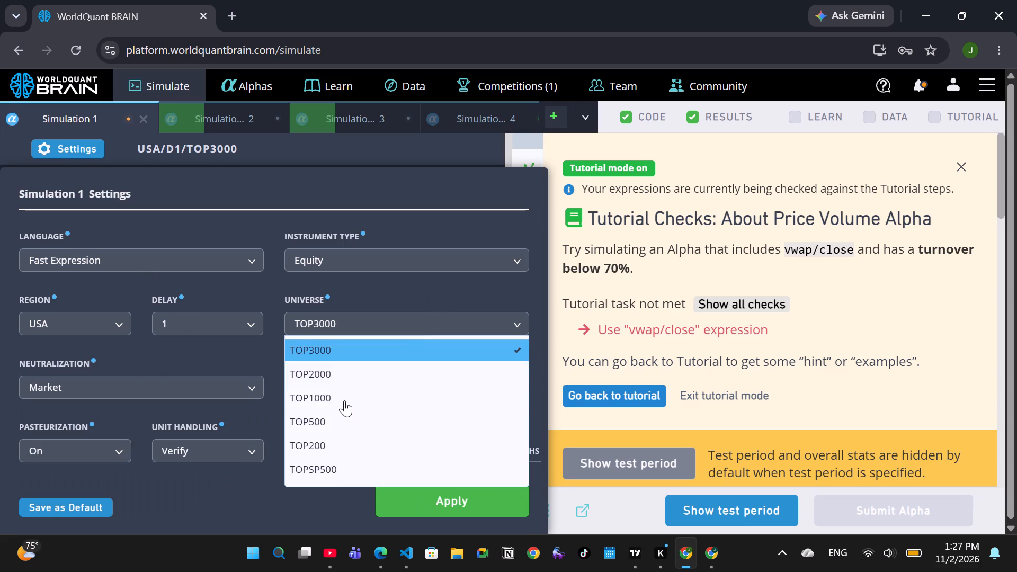
left_click(344, 403)
left_click(439, 504)
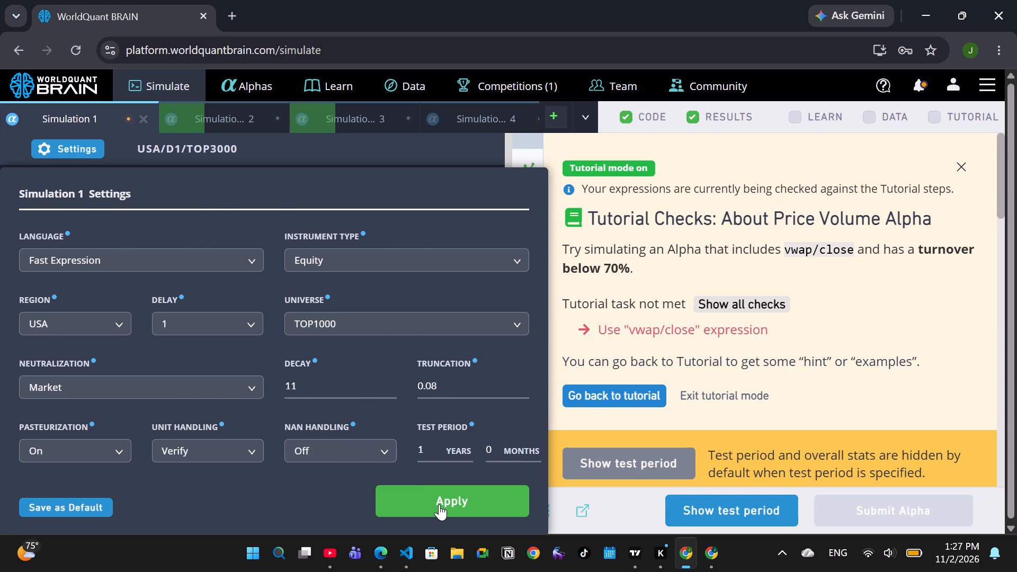
left_click(453, 510)
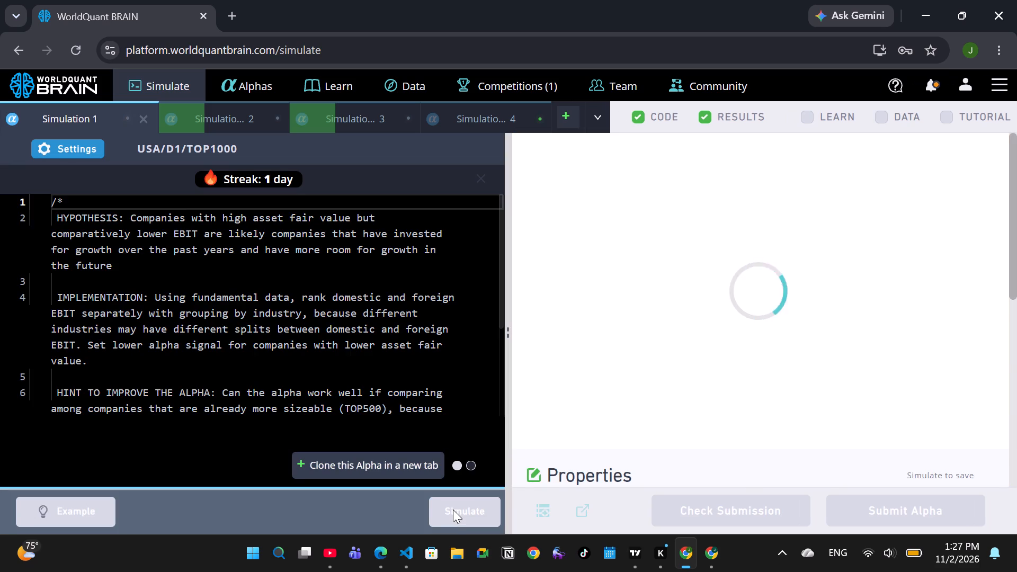
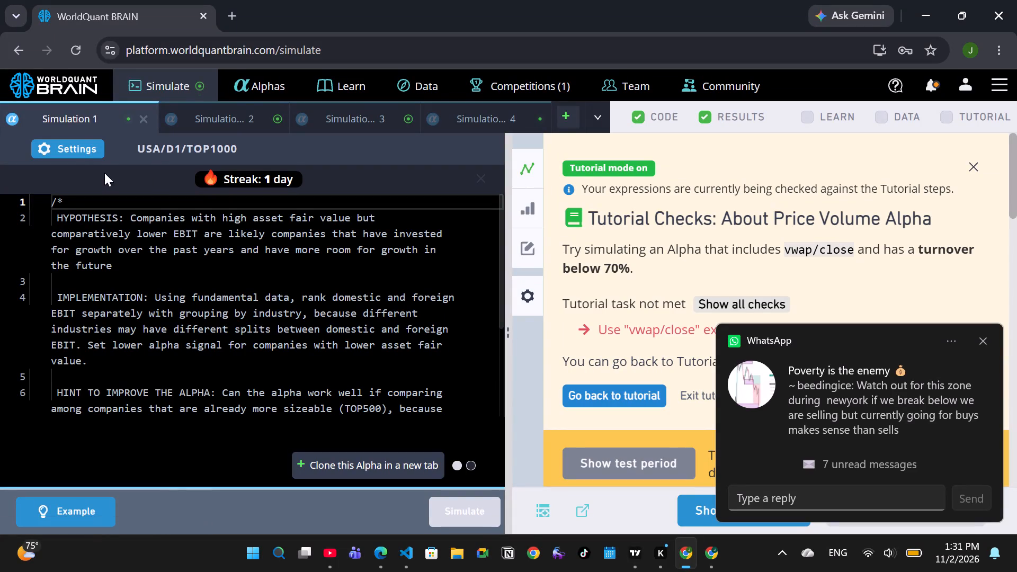
Set Simulation 1's neutralization to Industry, apply the settings and run that simulation again.
left_click(89, 150)
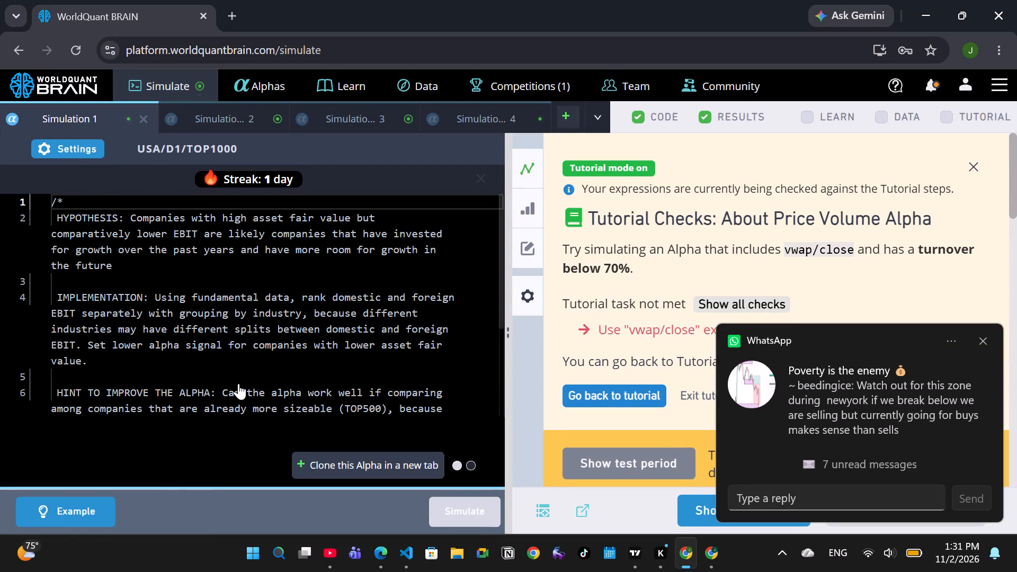
left_click(238, 385)
left_click(70, 484)
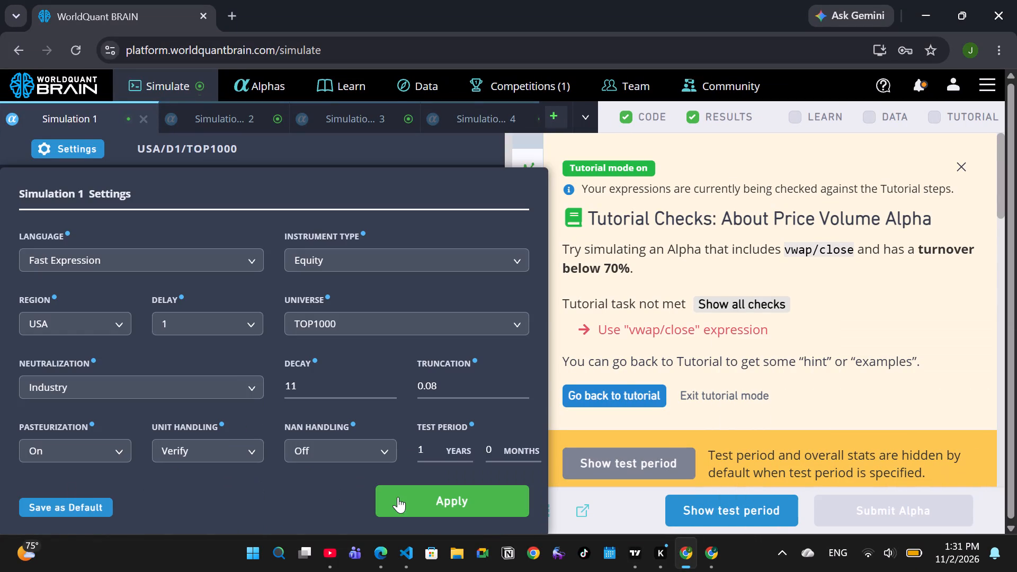
left_click(406, 494)
left_click(468, 516)
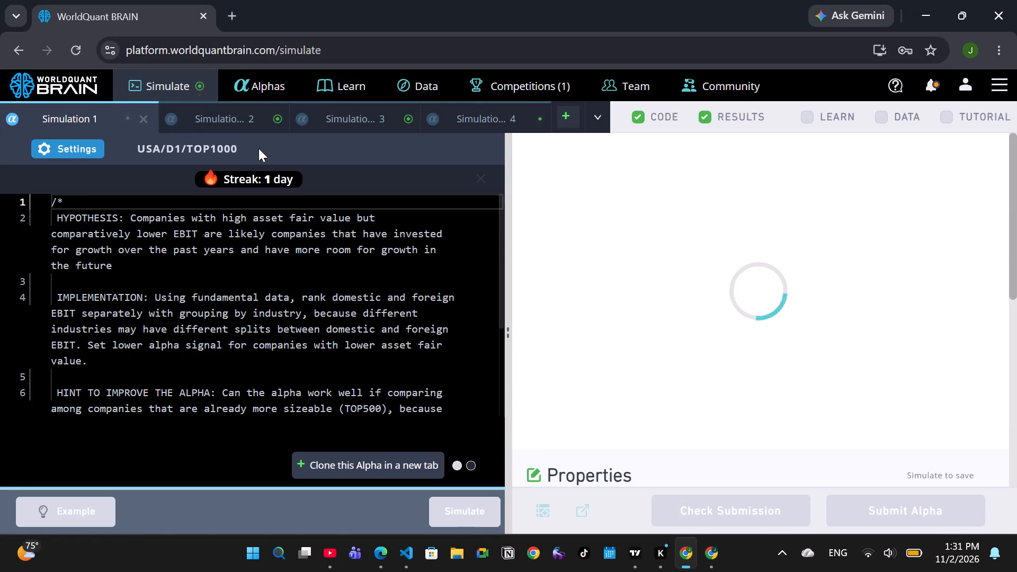
Set Simulation 2's universe to TOP2000 and decay to 16, apply the settings and run that simulation again.
left_click(227, 119)
left_click(81, 159)
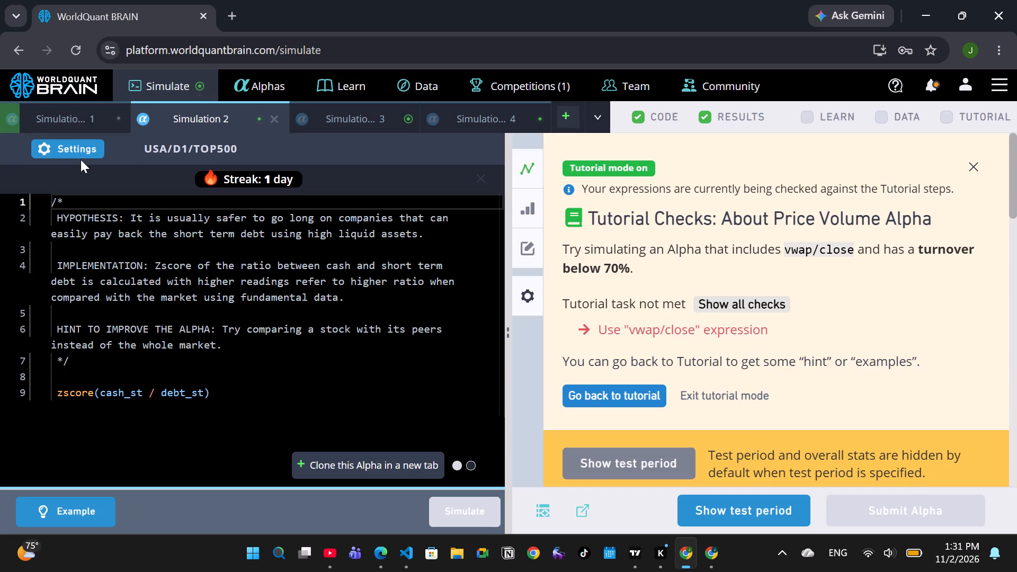
left_click(89, 149)
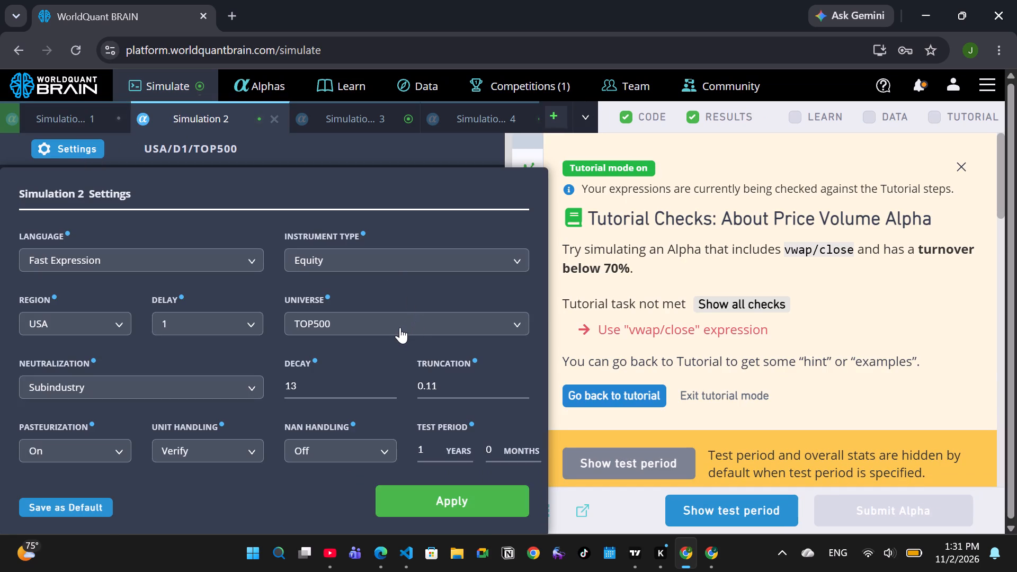
left_click(400, 327)
left_click(318, 378)
triple_click(389, 386)
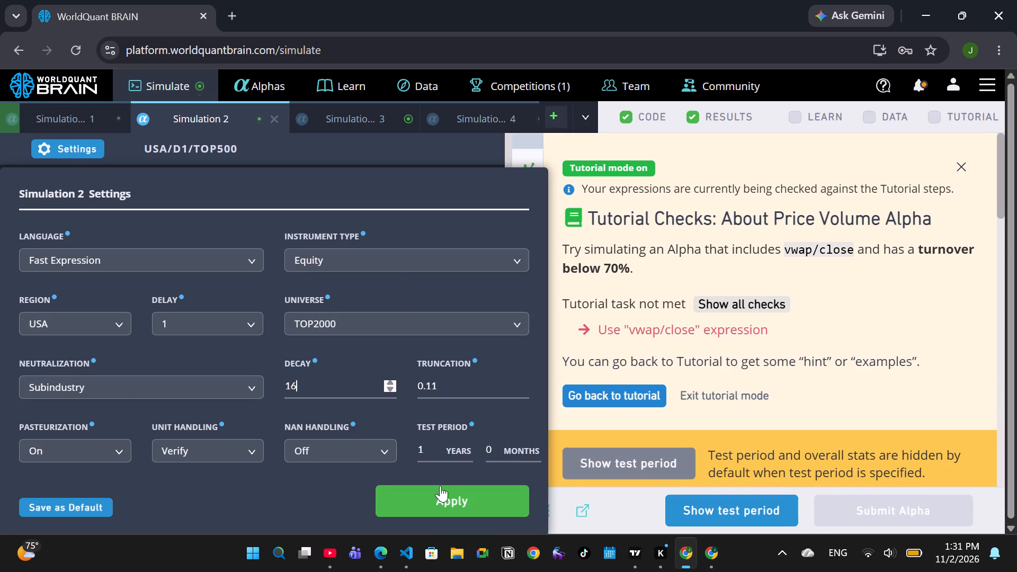
left_click(439, 496)
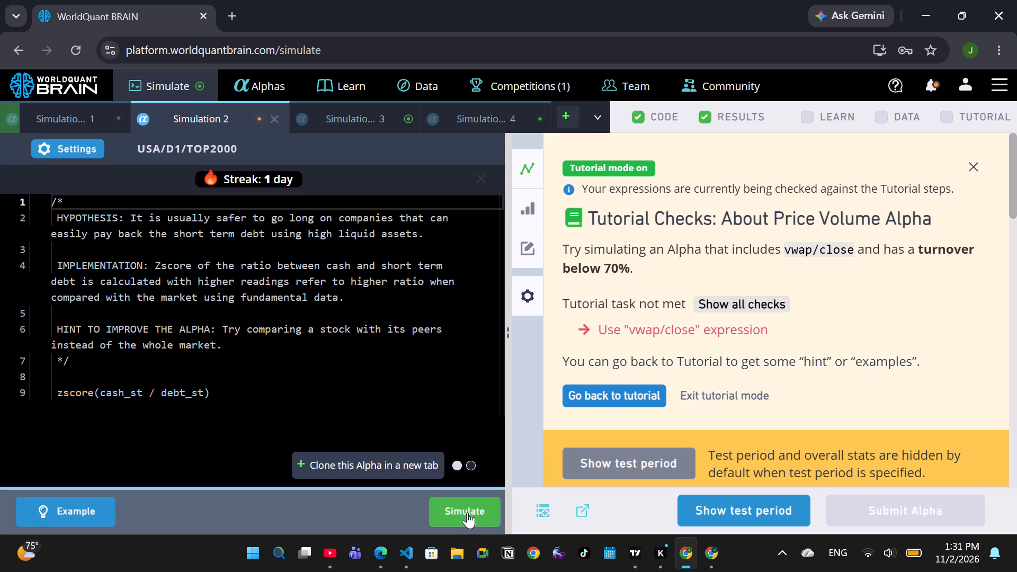
left_click(467, 512)
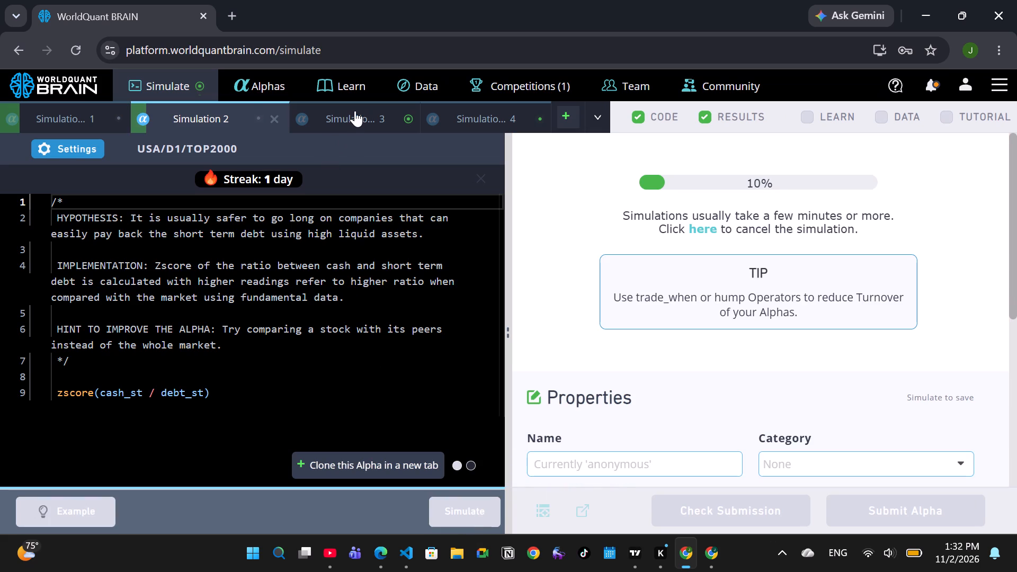
Set Simulation 3's neutralization to Market, apply the settings and run that simulation again.
left_click(355, 111)
left_click(83, 150)
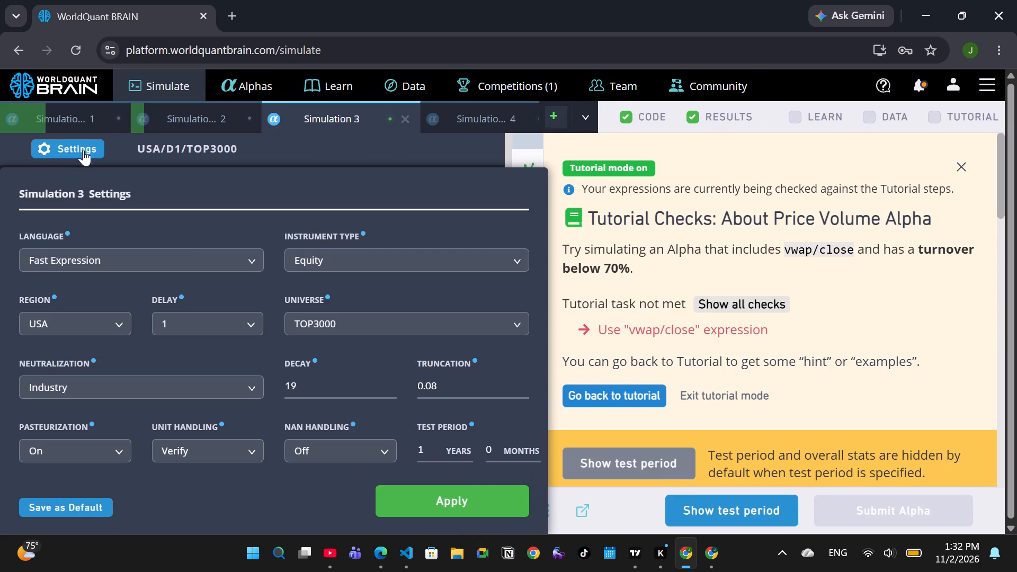
left_click(225, 384)
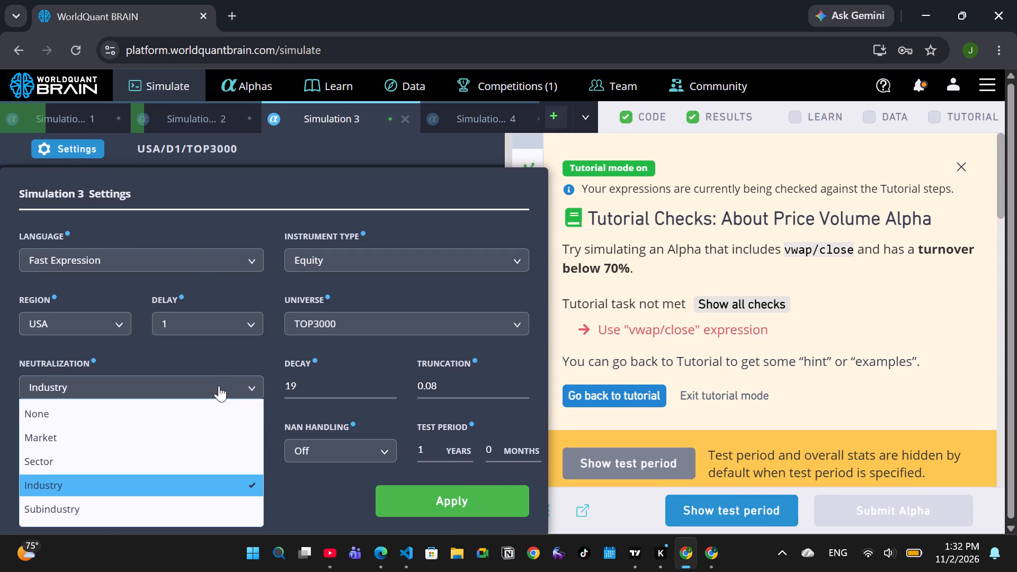
left_click(76, 430)
left_click(425, 513)
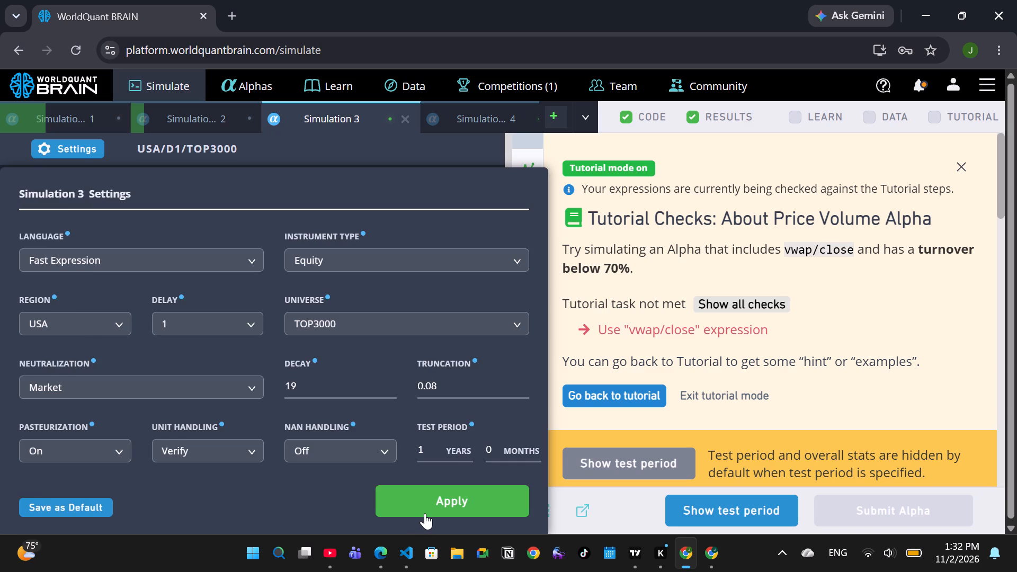
left_click(450, 518)
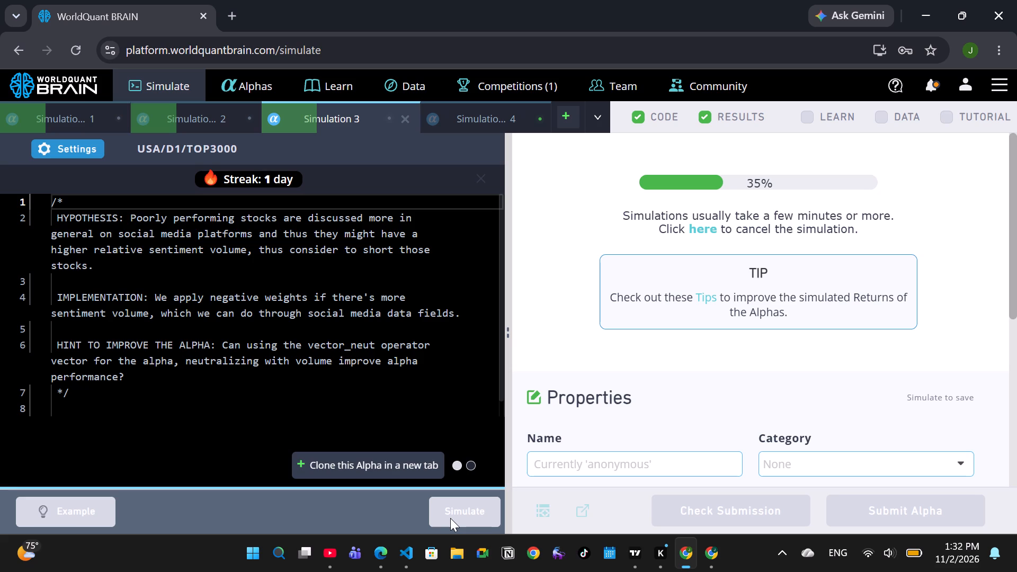
Review the summary and properties of the submitted alpha in Simulation 4.
left_click(477, 129)
scroll(686, 425, "down", 5)
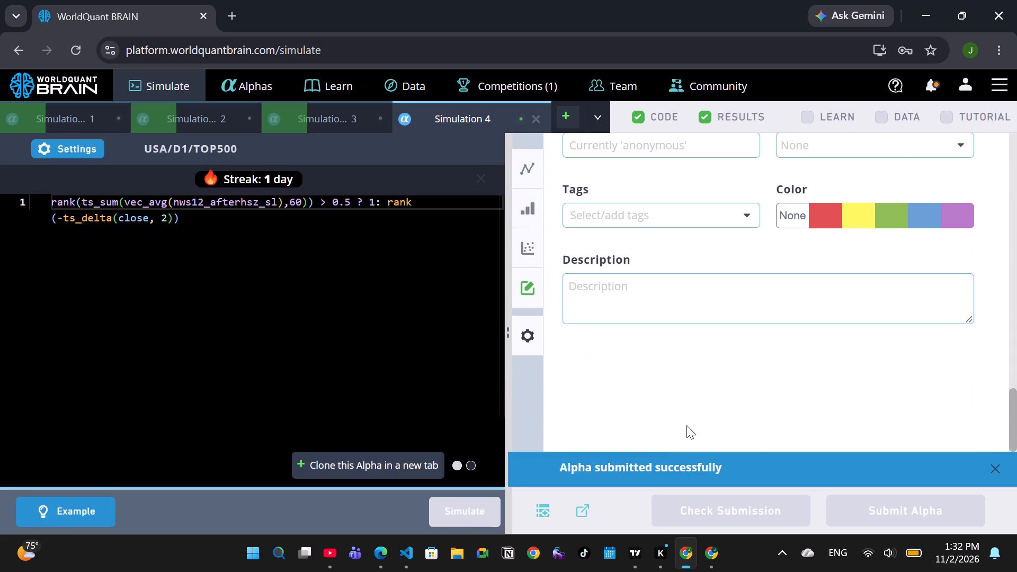
scroll(686, 425, "down", 3)
scroll(686, 425, "up", 4)
scroll(686, 425, "down", 5)
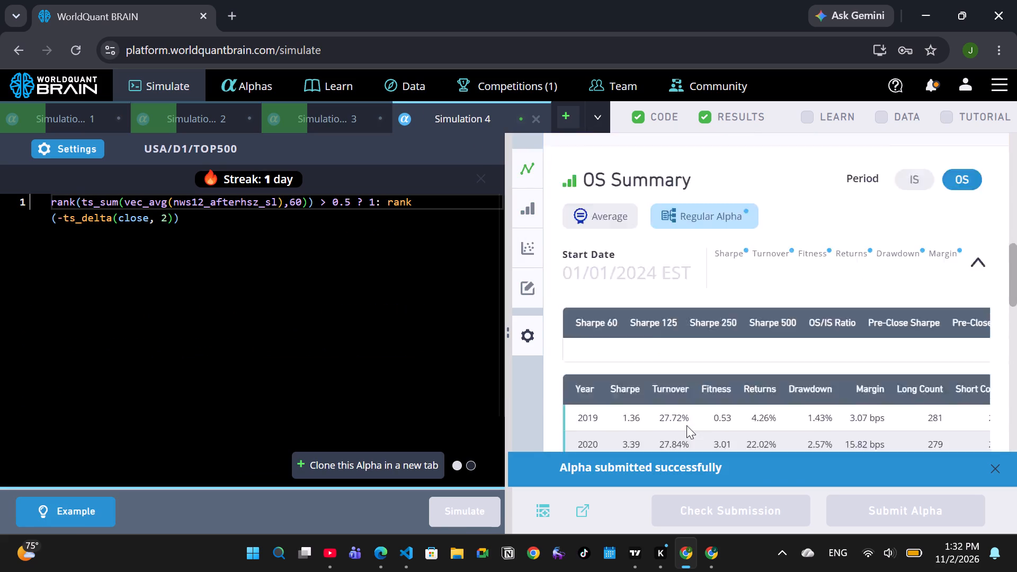
scroll(686, 425, "down", 9)
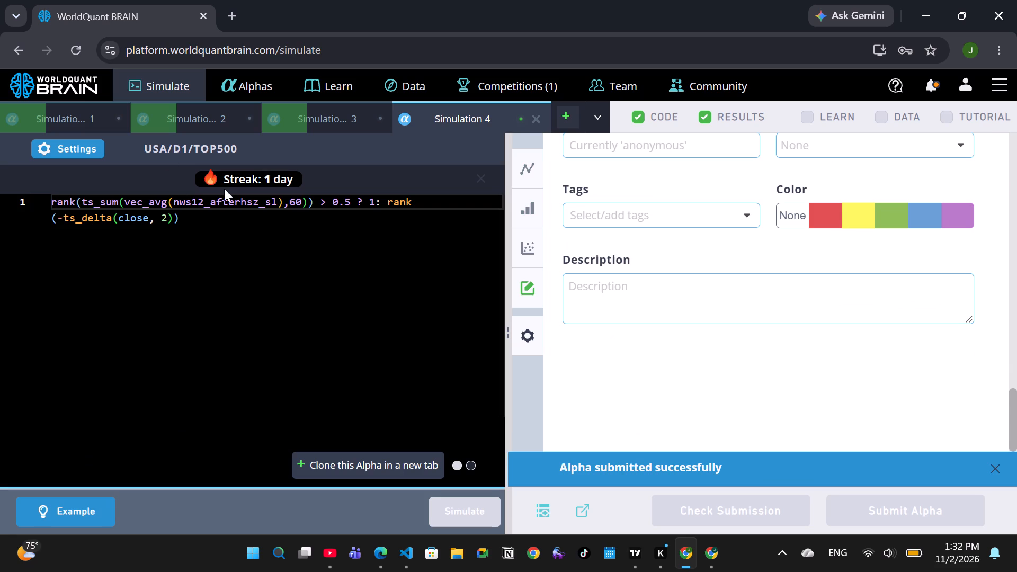
Examine the list of submitted alphas on the account's Alphas page.
left_click(266, 99)
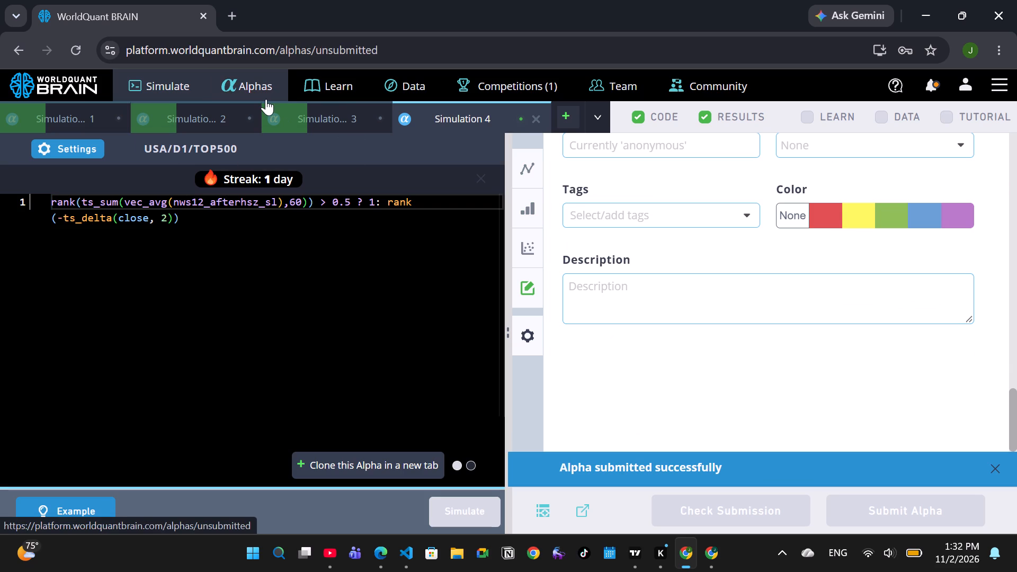
scroll(572, 406, "down", 2)
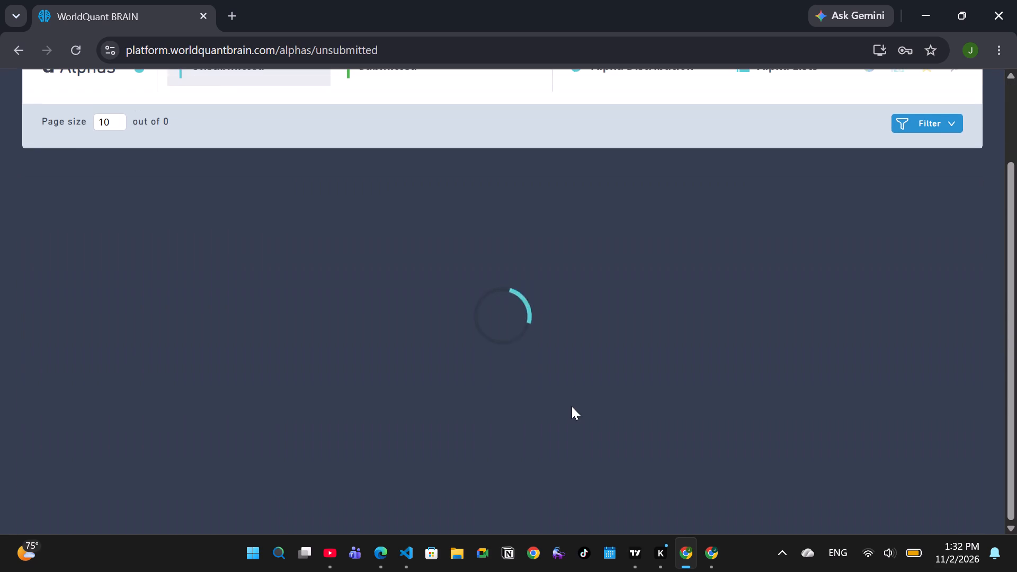
scroll(572, 406, "up", 3)
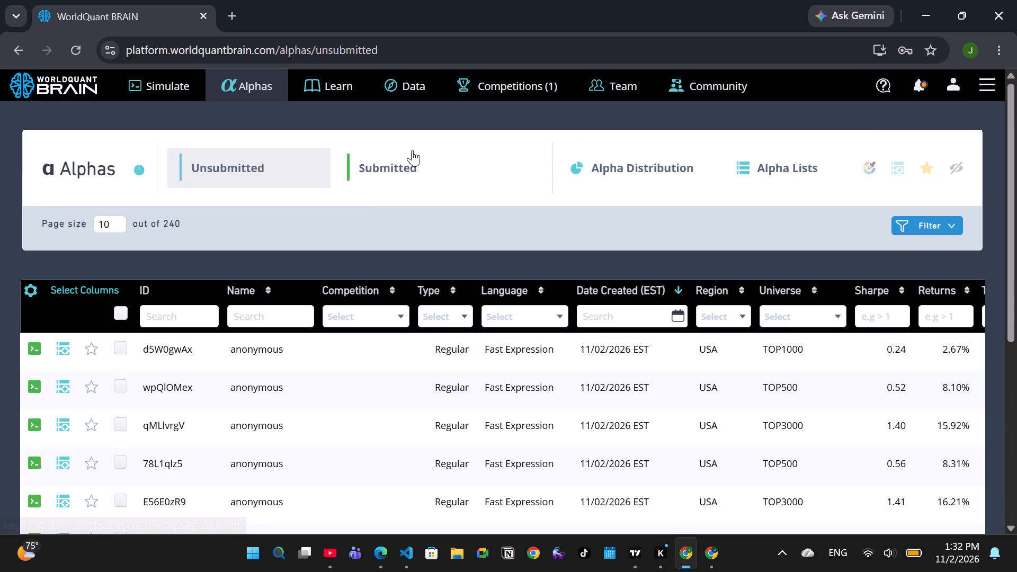
left_click(412, 149)
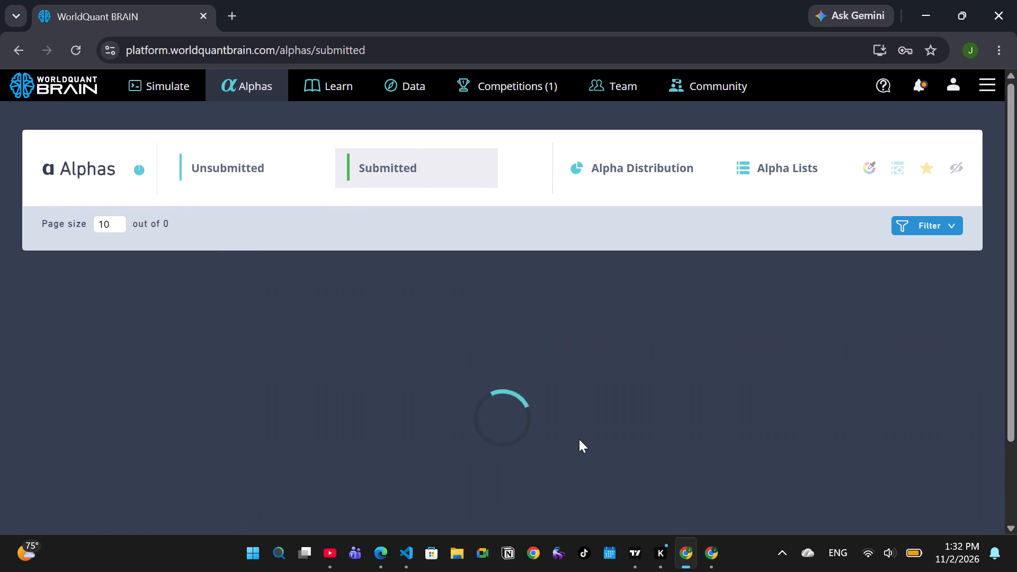
scroll(579, 439, "down", 3)
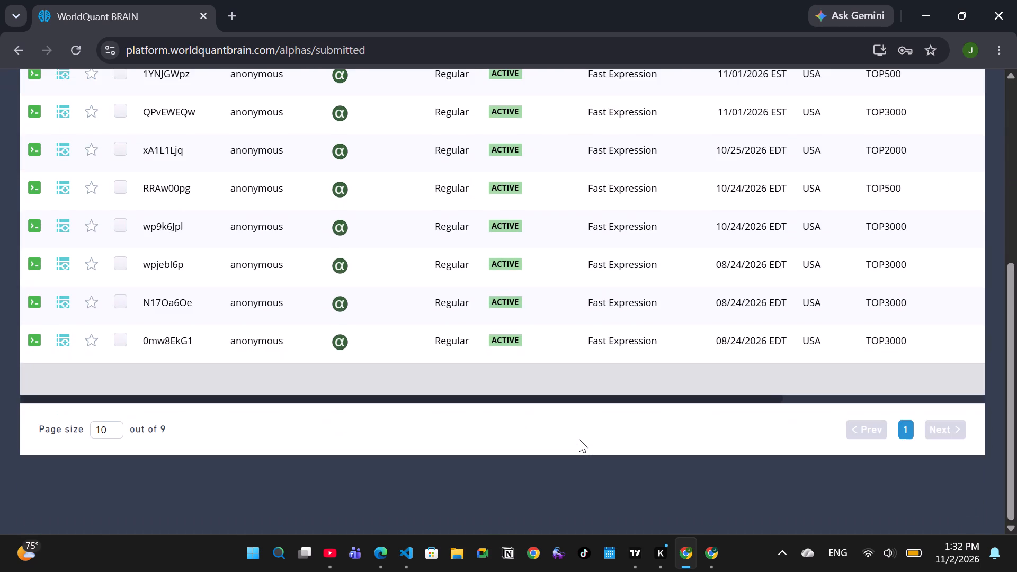
scroll(579, 439, "up", 2)
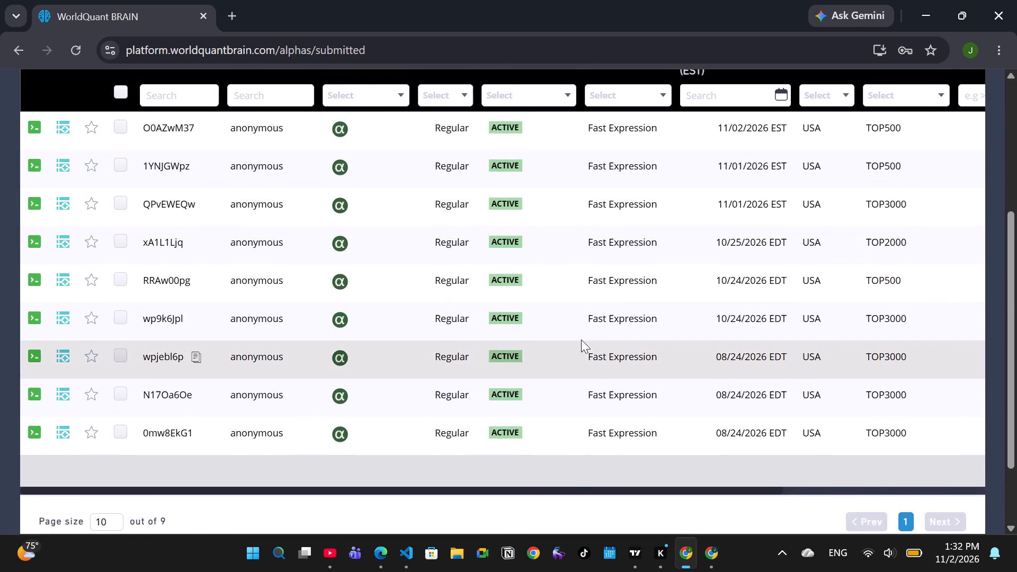
scroll(581, 339, "up", 4)
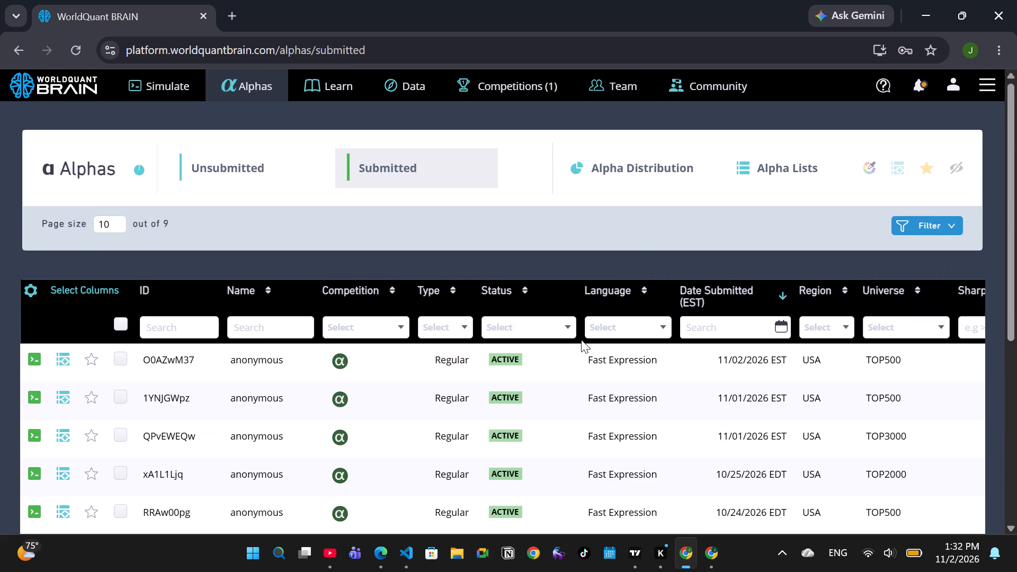
scroll(581, 339, "up", 2)
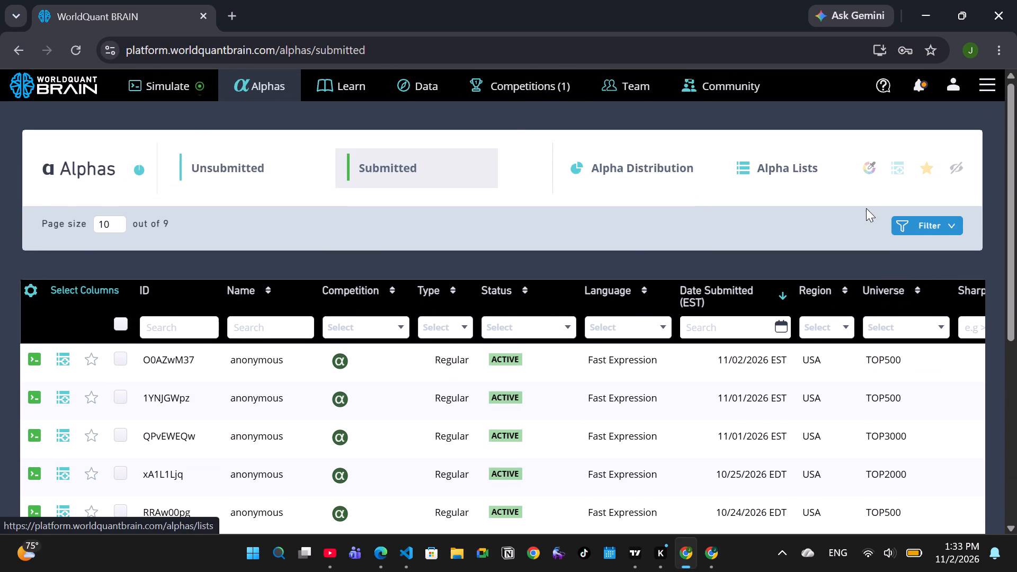
Return to the simulations, dismiss the streak message, set Simulation 1's decay to 16, apply the settings and run it again.
left_click(180, 89)
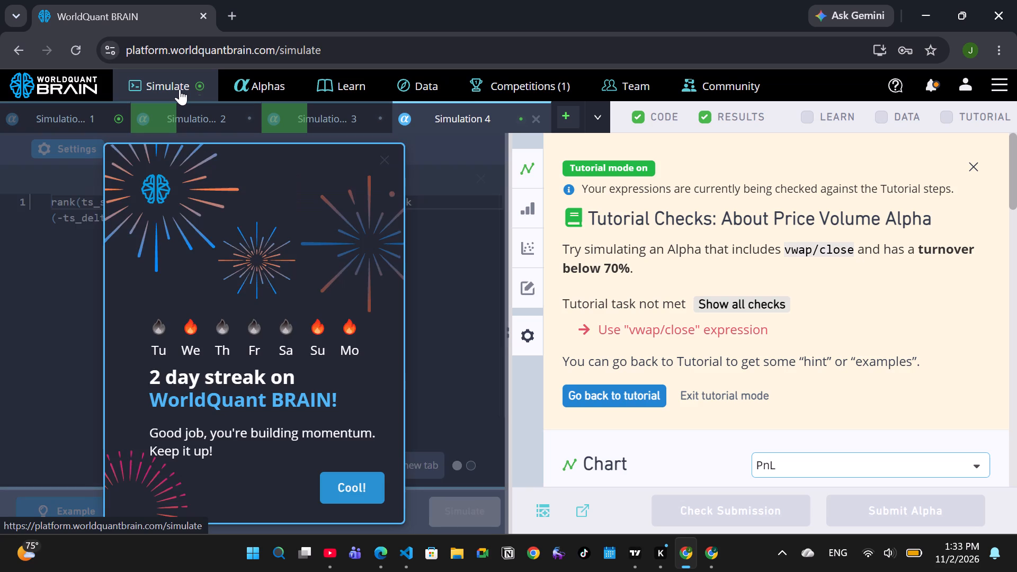
left_click(358, 497)
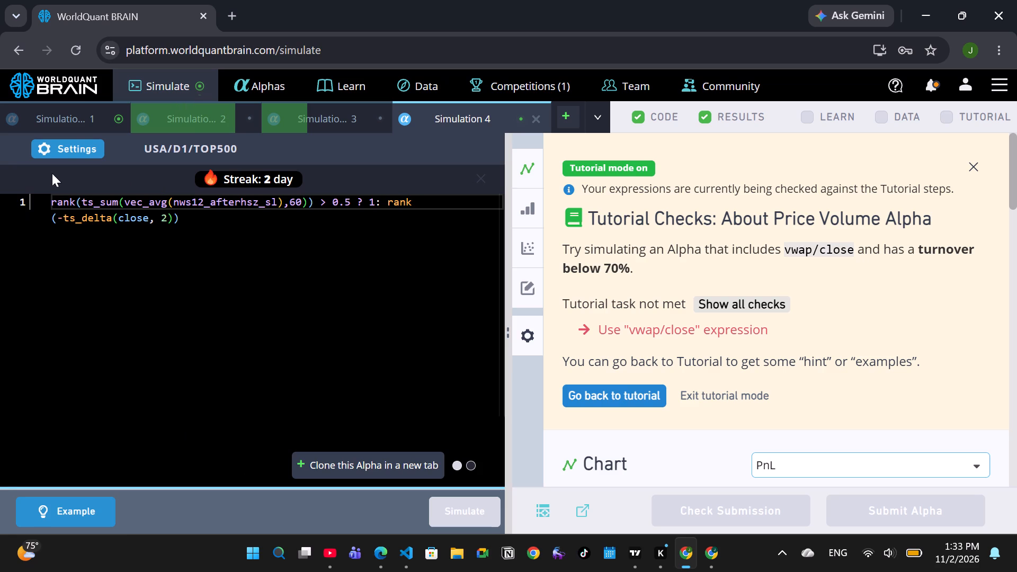
left_click(67, 124)
left_click(66, 140)
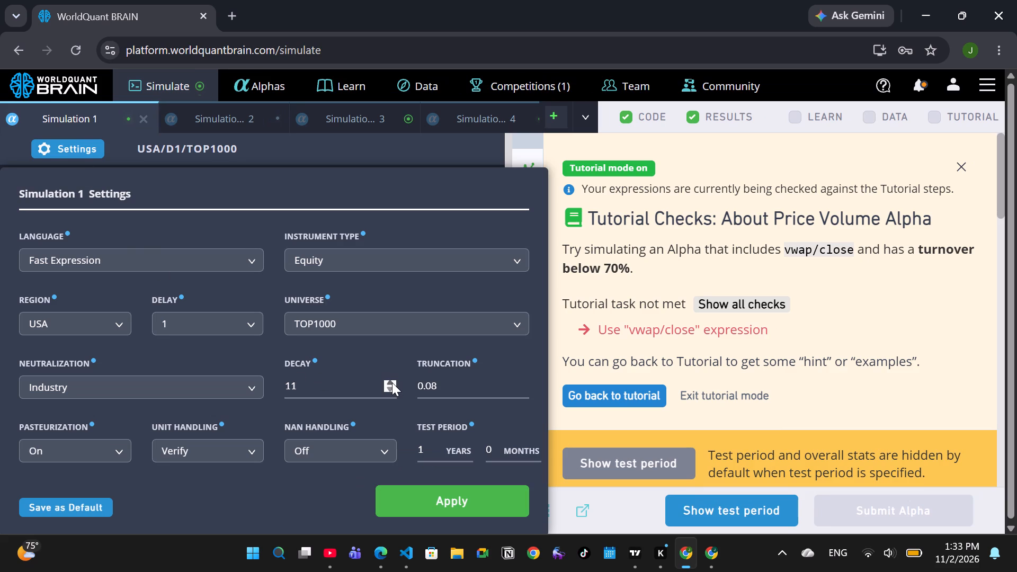
triple_click(392, 382)
double_click(392, 382)
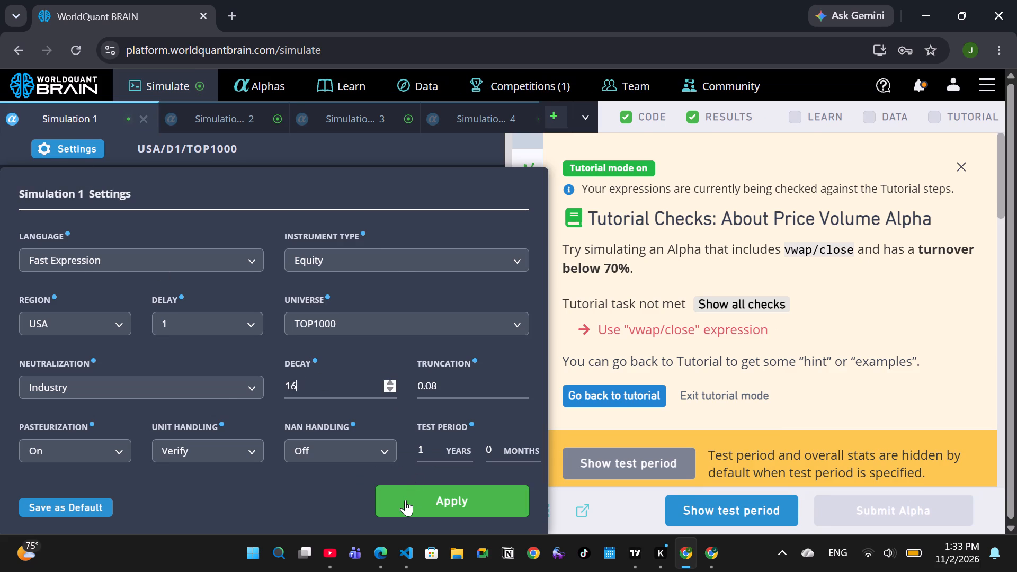
left_click(405, 500)
left_click(449, 515)
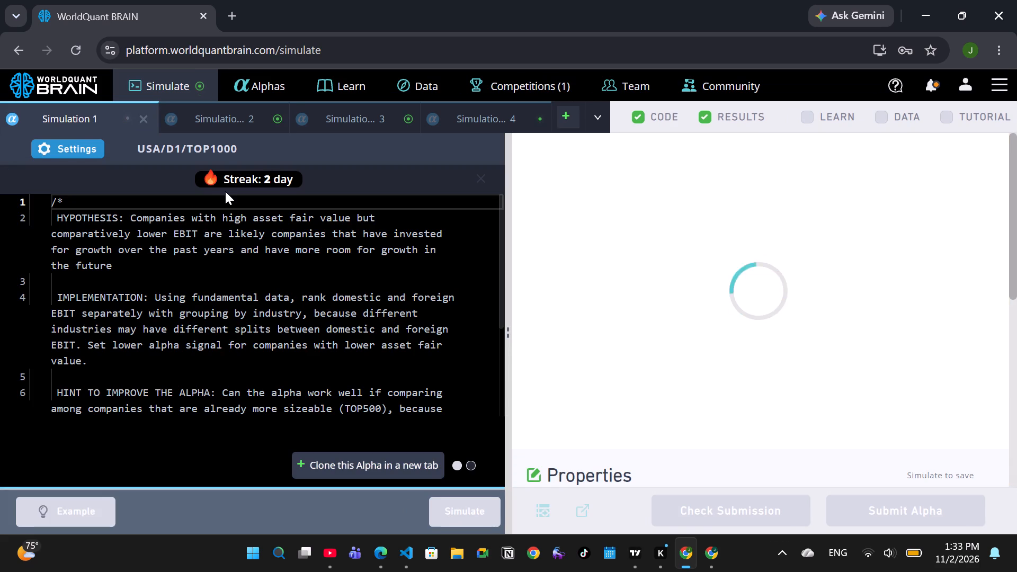
Set Simulation 2's universe to TOPSP500, apply the settings and run that simulation again.
left_click(221, 124)
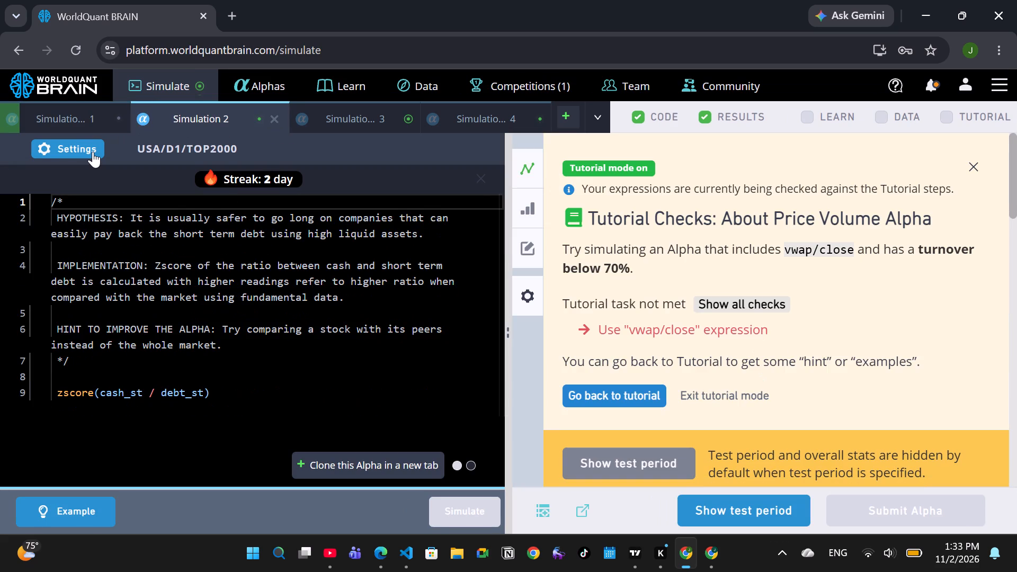
left_click(93, 151)
left_click(407, 324)
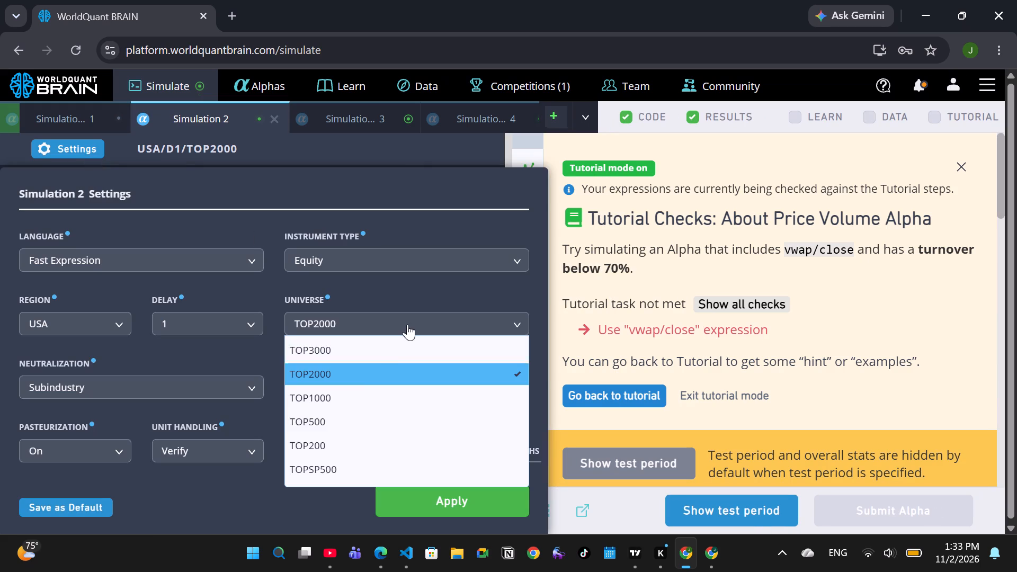
left_click(340, 464)
left_click(416, 513)
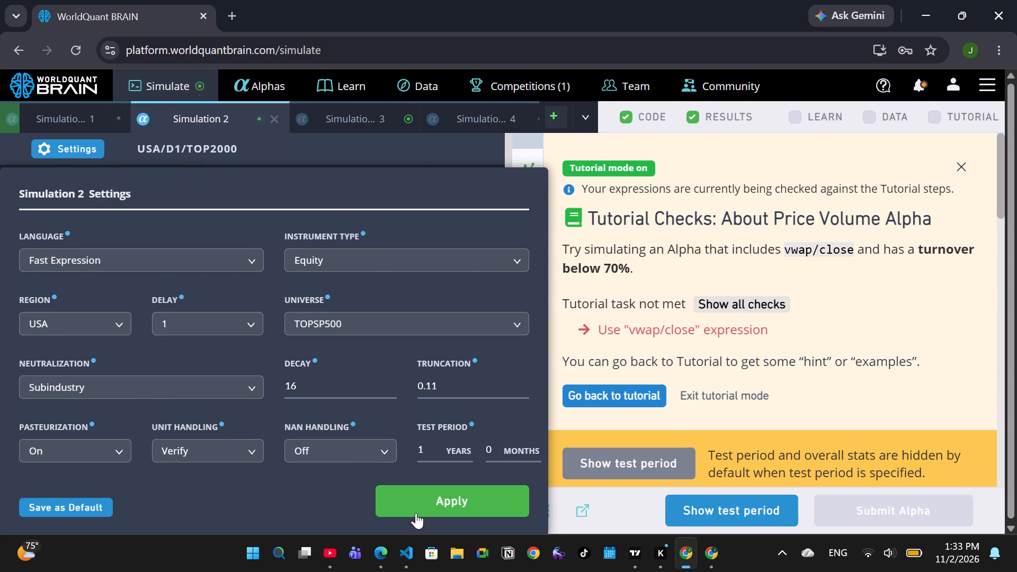
left_click(480, 513)
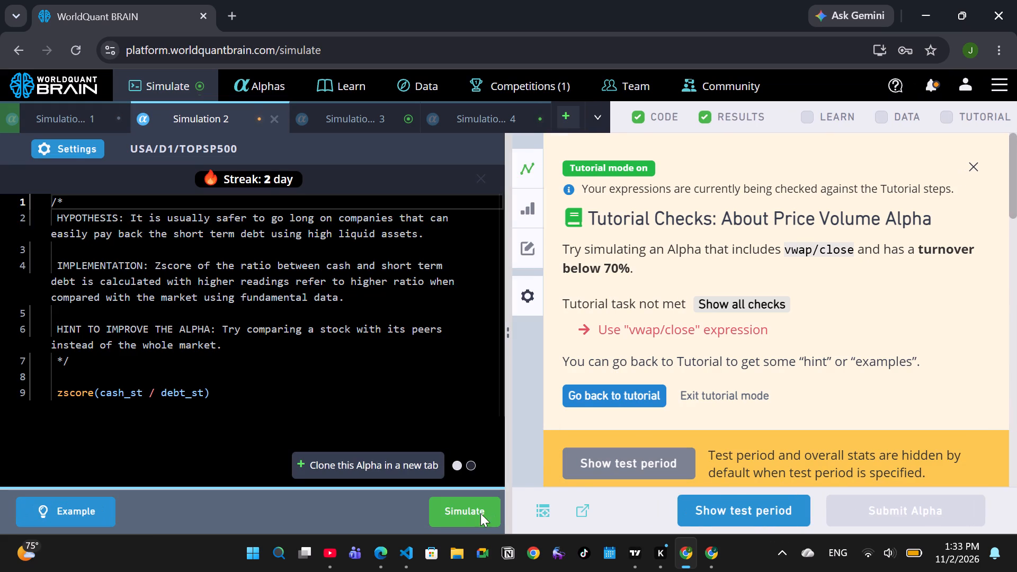
Switch to Simulation 3.
left_click(321, 121)
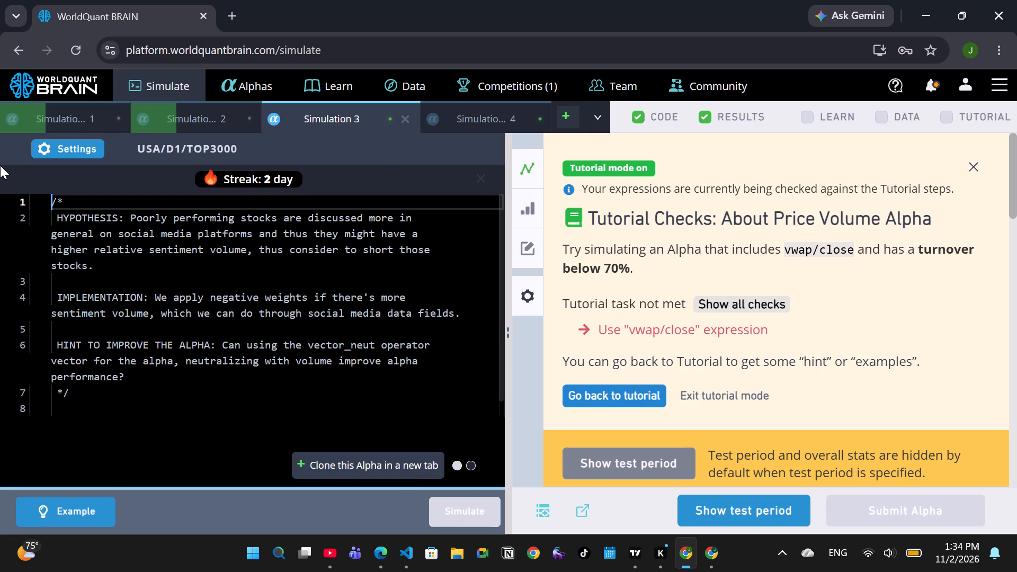
Set Simulation 3's decay to 22 and neutralization to Sector, apply the settings and run the simulation again.
left_click(77, 145)
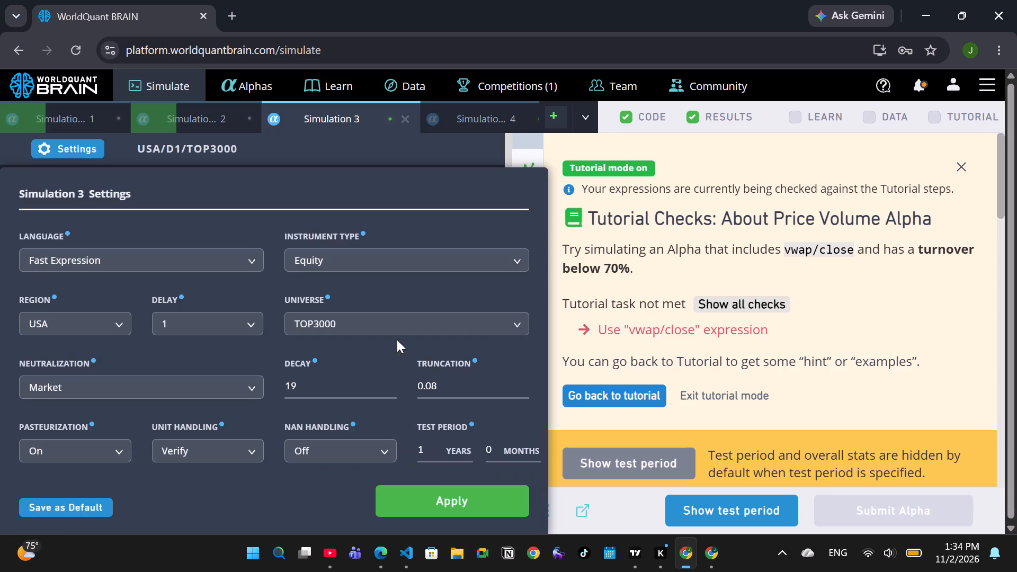
triple_click(391, 380)
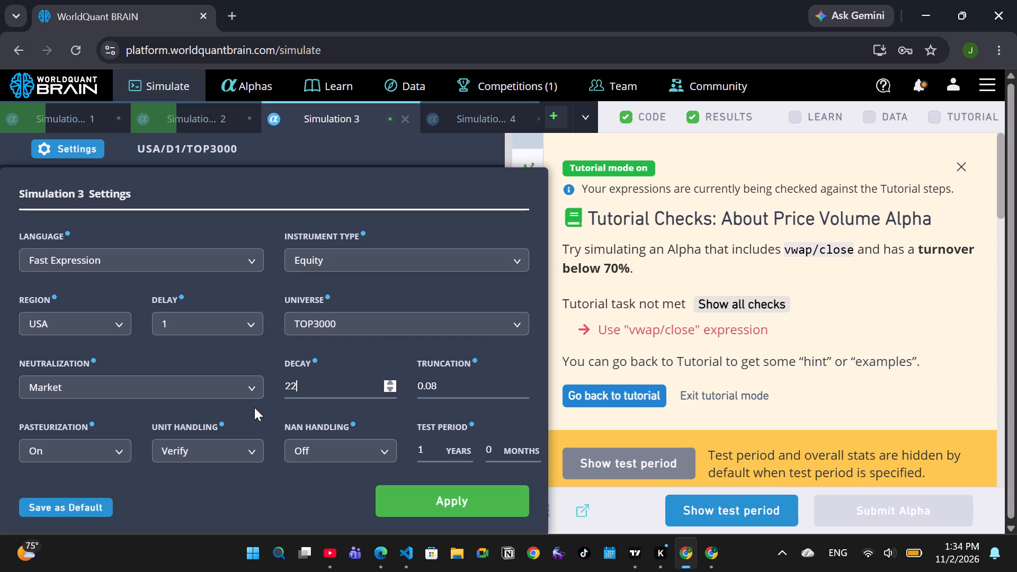
left_click(226, 398)
left_click(120, 472)
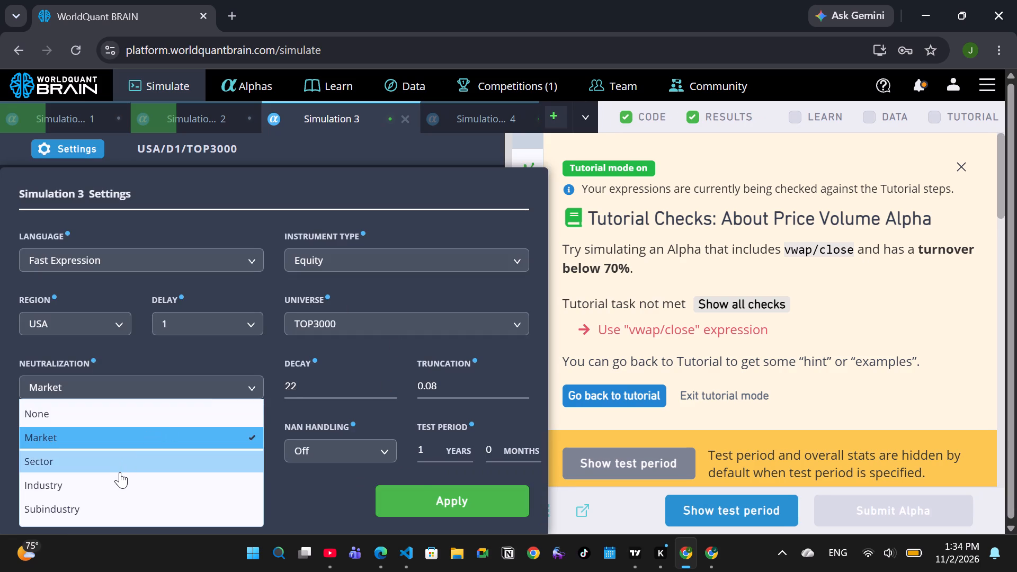
left_click(467, 504)
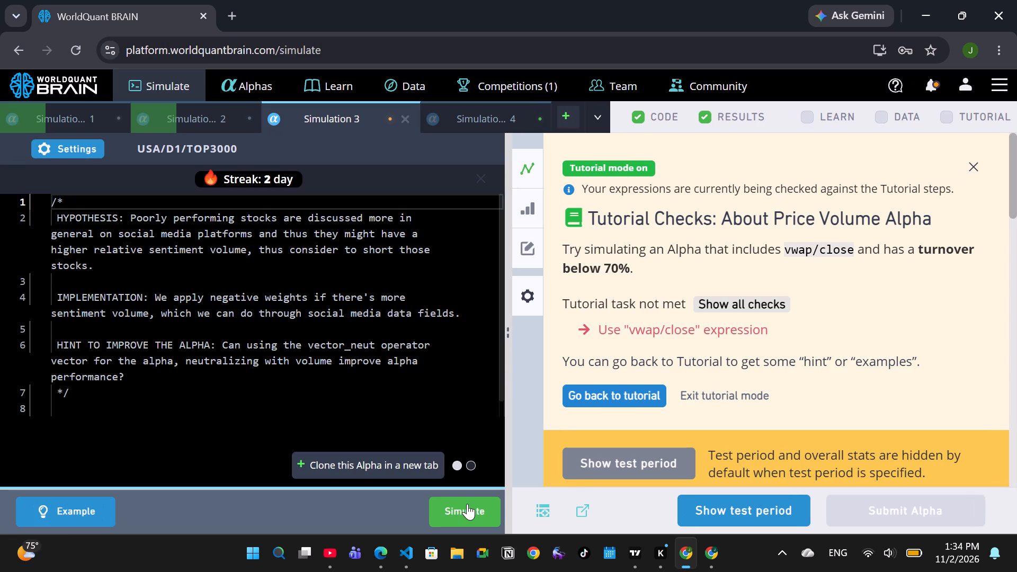
left_click(467, 515)
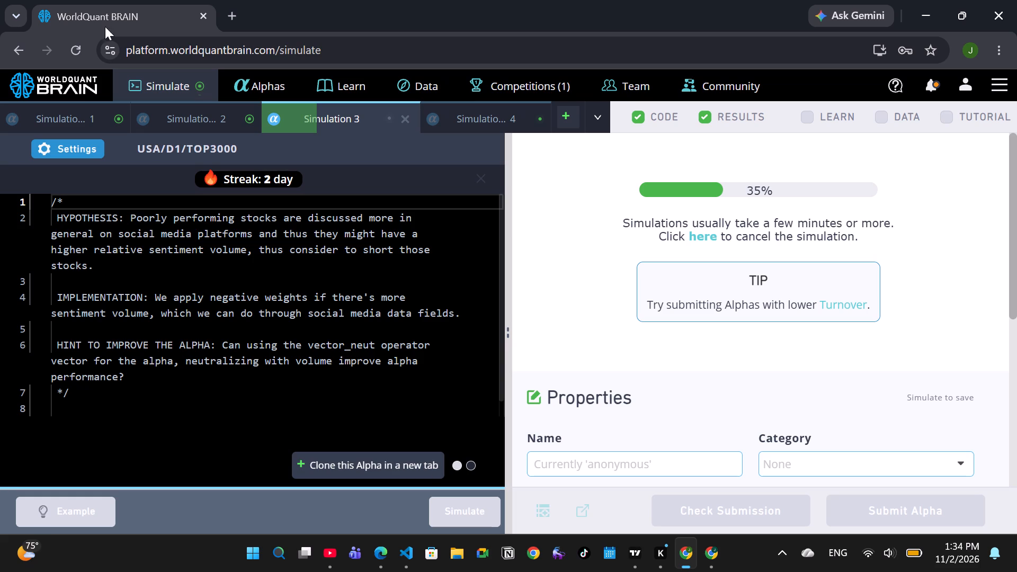
Switch to Simulation 2.
left_click(175, 118)
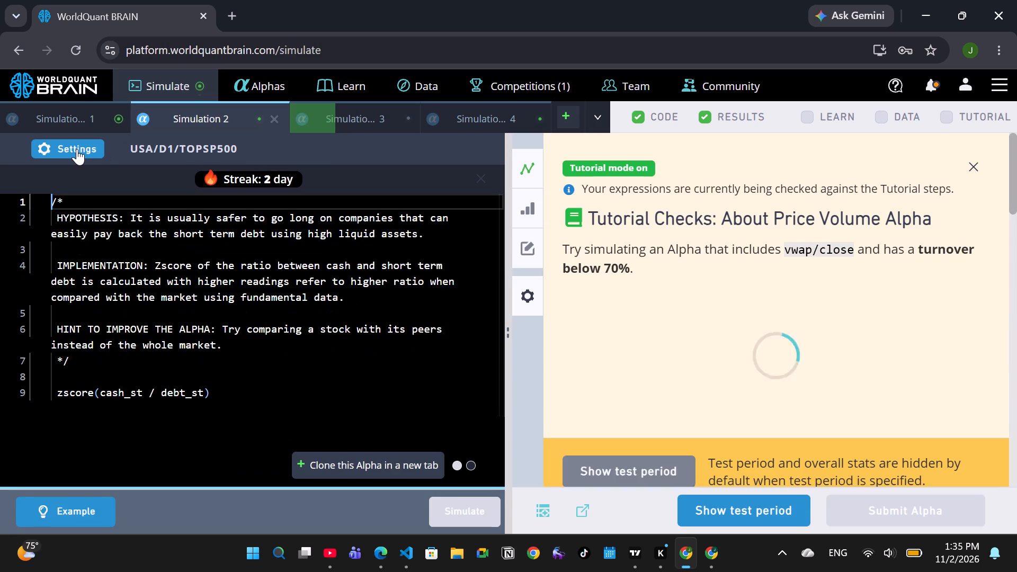
Set Simulation 2's universe to TOP2000 and neutralization to Market, apply the settings and run it again.
left_click(77, 149)
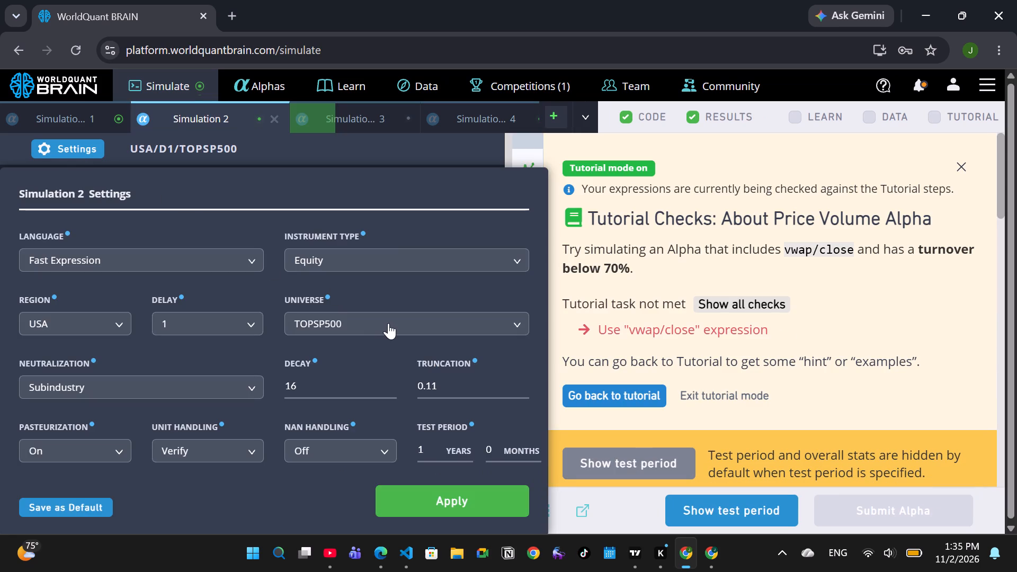
left_click(388, 323)
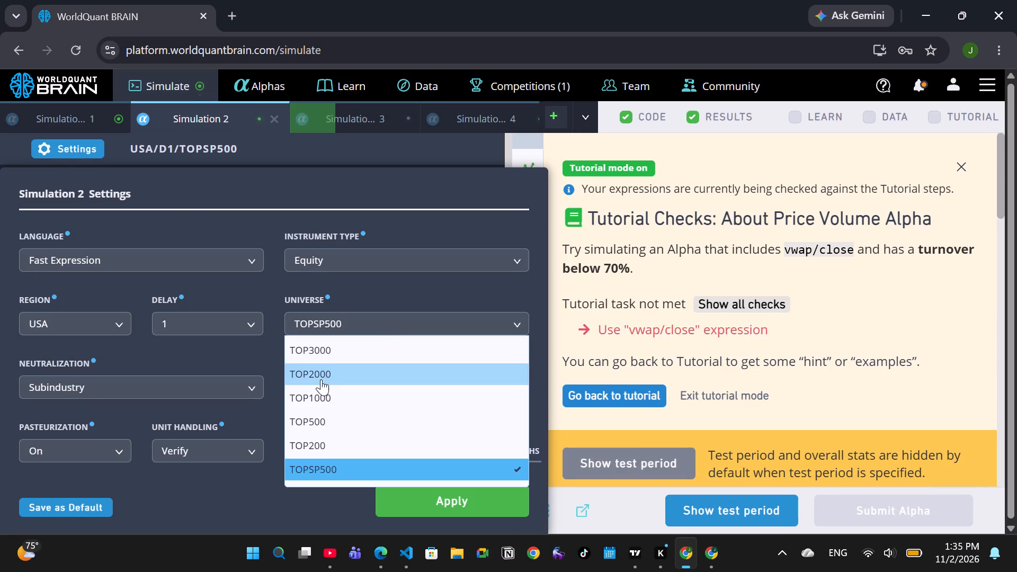
left_click(321, 379)
left_click(251, 390)
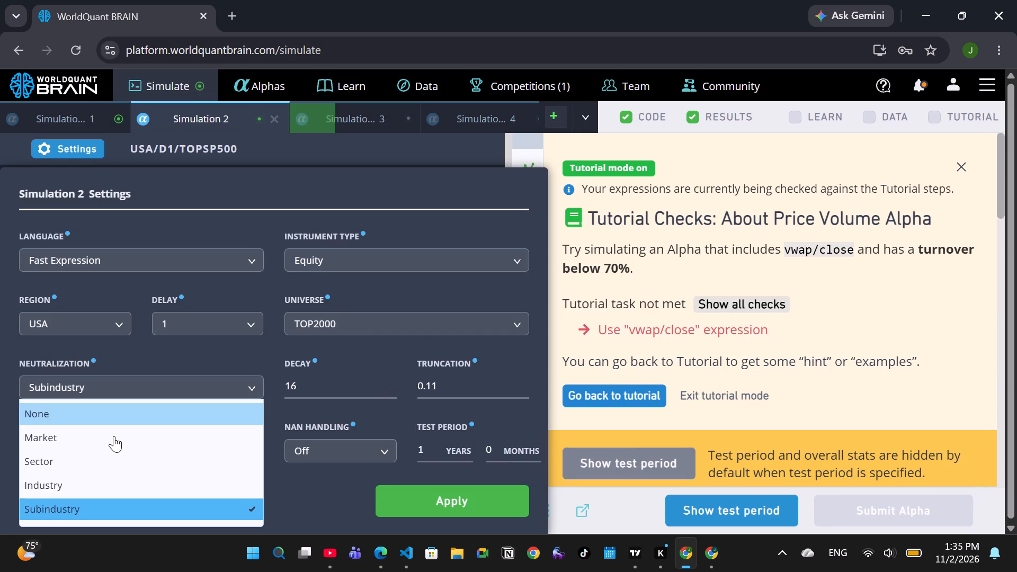
left_click(114, 436)
left_click(427, 505)
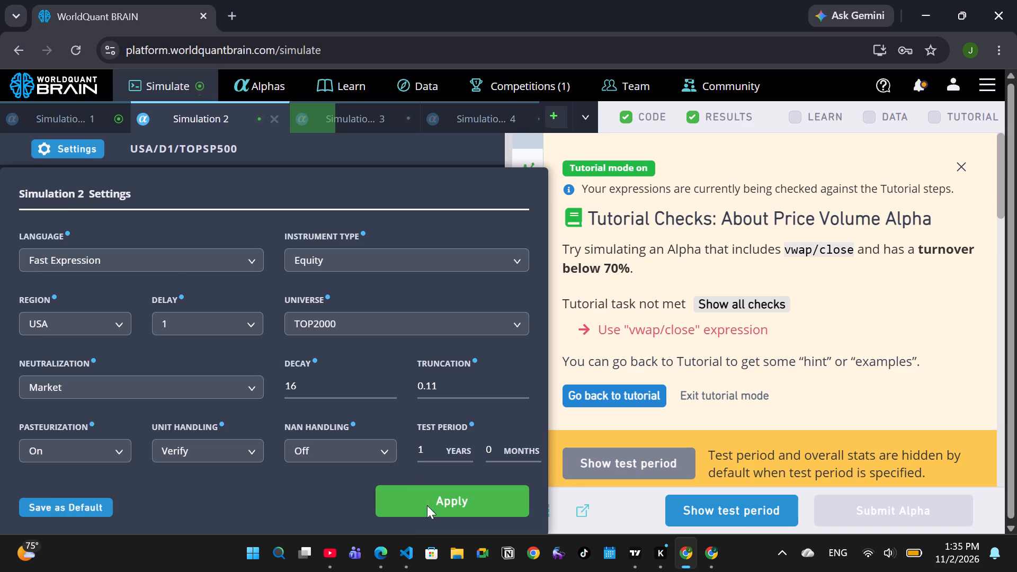
left_click(452, 511)
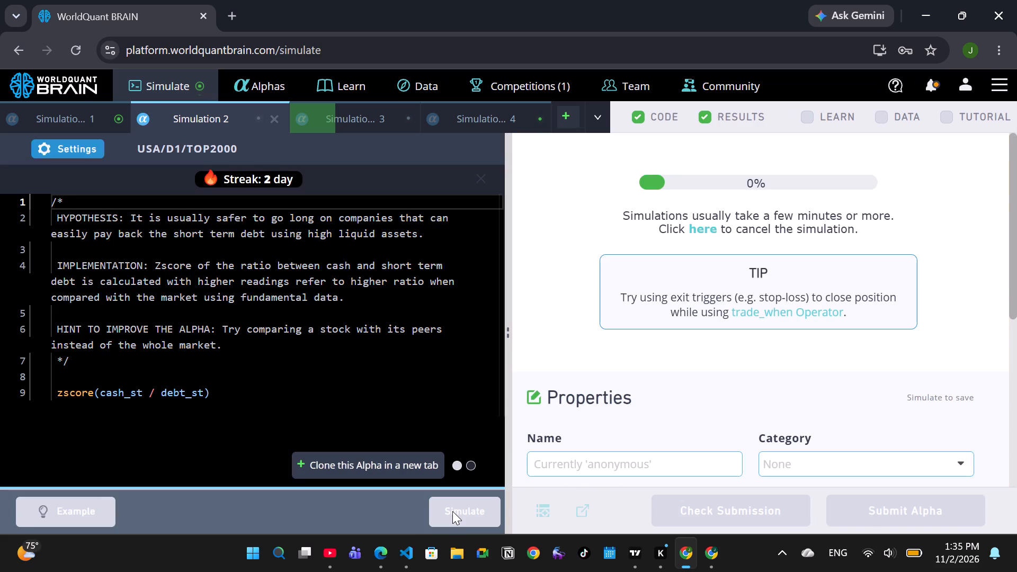
Set Simulation 1's neutralization to None, apply the settings and run that simulation again.
left_click(82, 110)
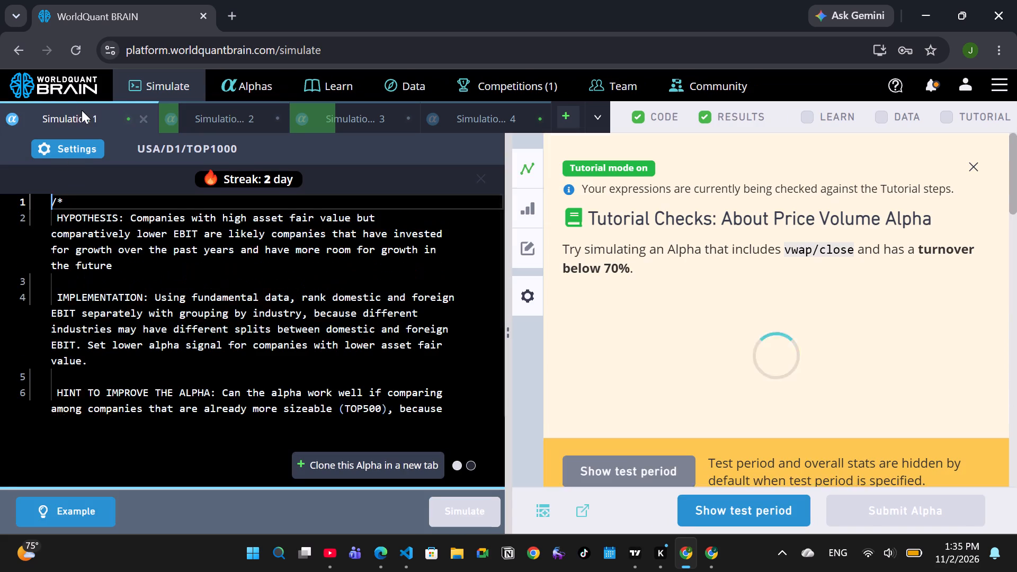
left_click(69, 147)
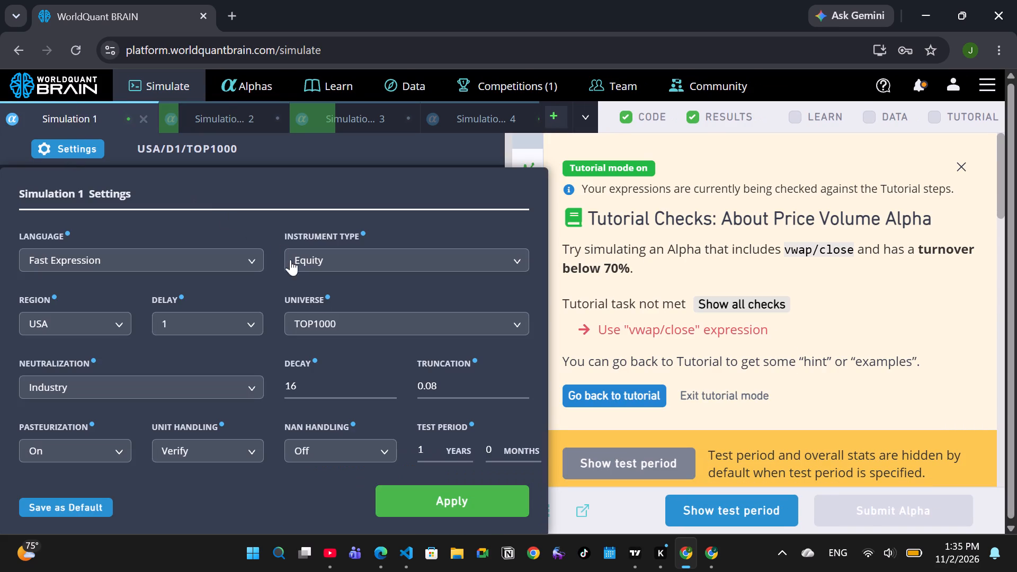
left_click(249, 394)
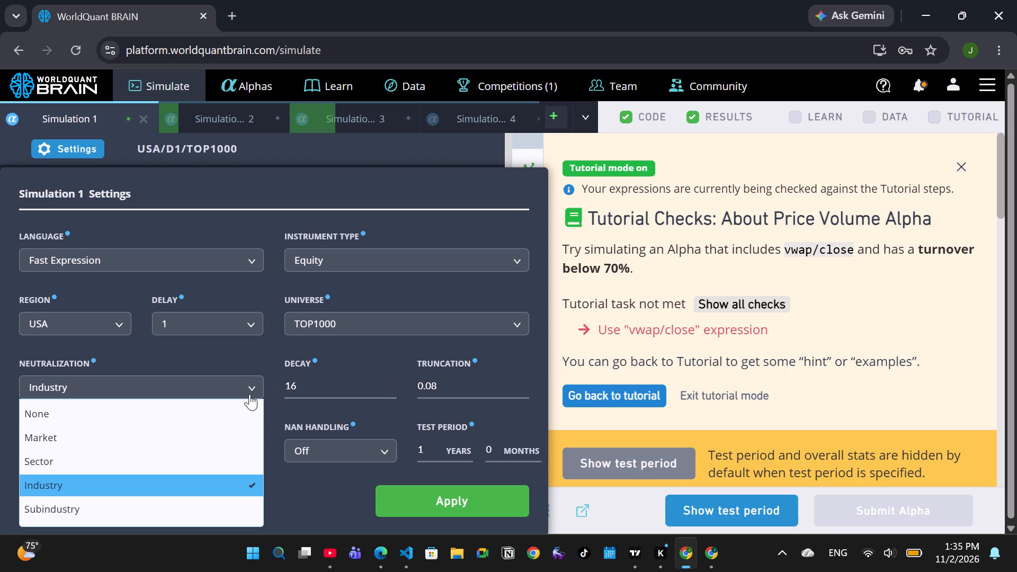
left_click_drag(138, 449, 130, 420)
left_click(130, 420)
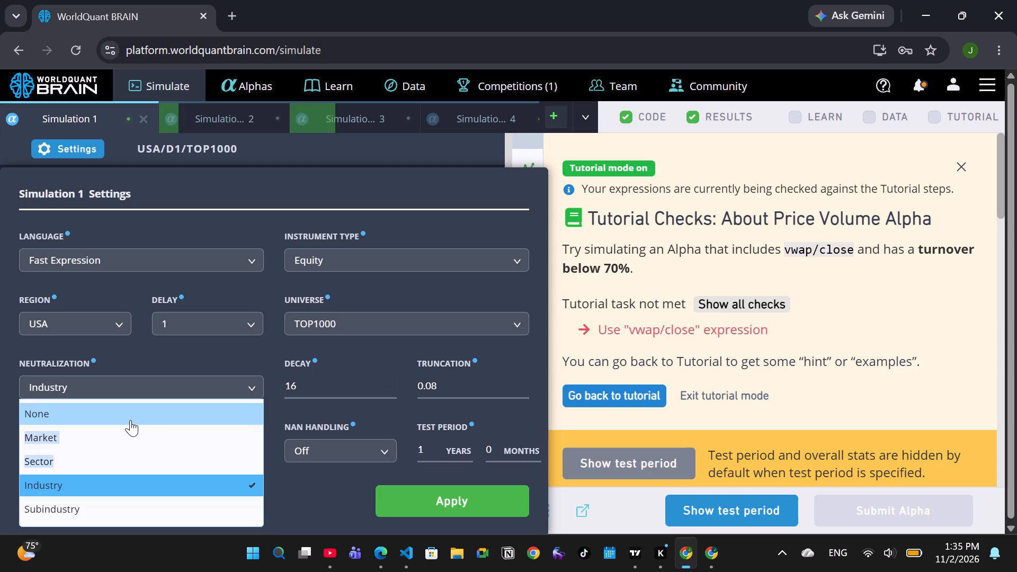
left_click(476, 493)
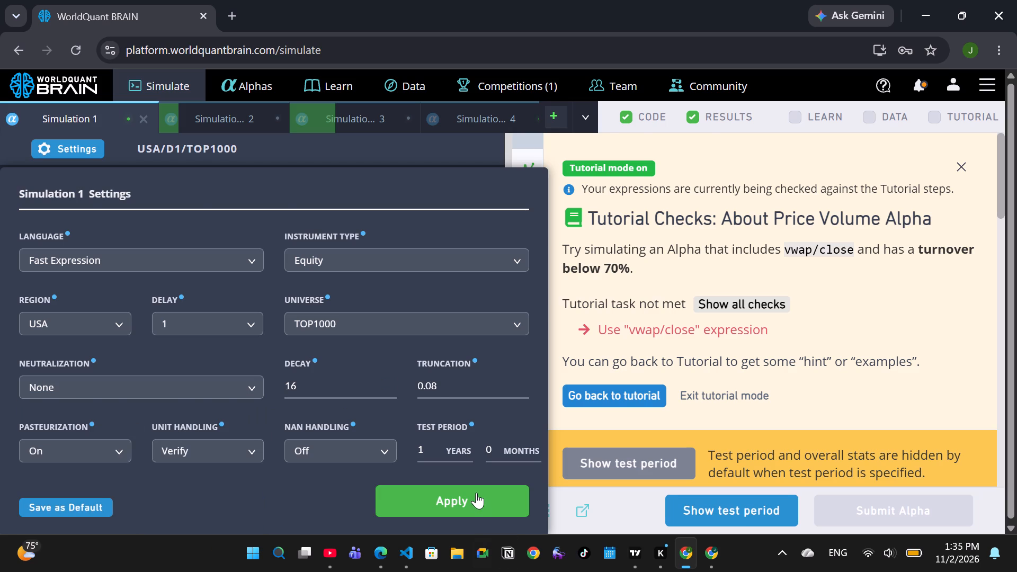
left_click(465, 511)
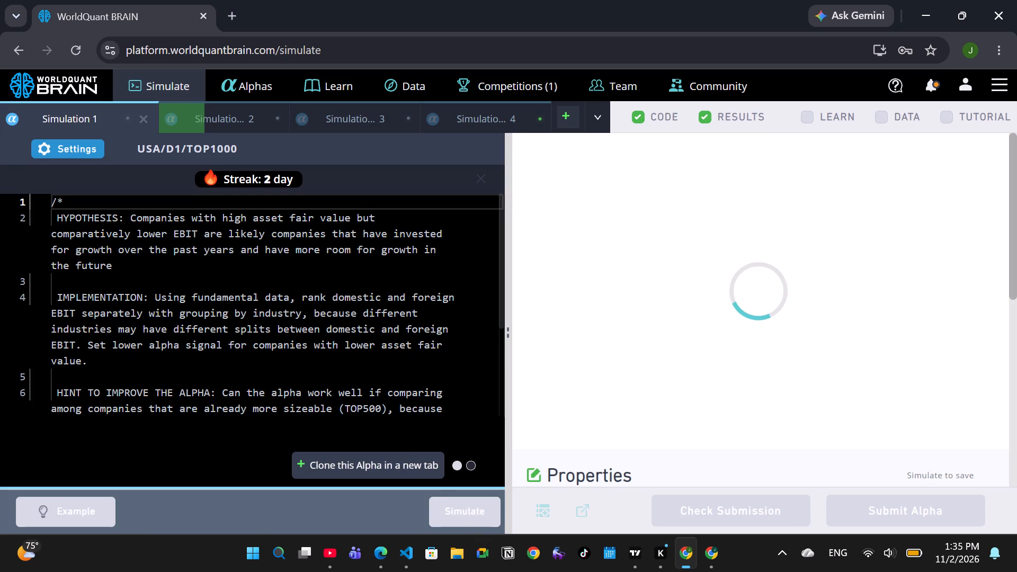
Set Simulation 3's decay to 26, apply the settings and run that simulation again.
left_click(386, 114)
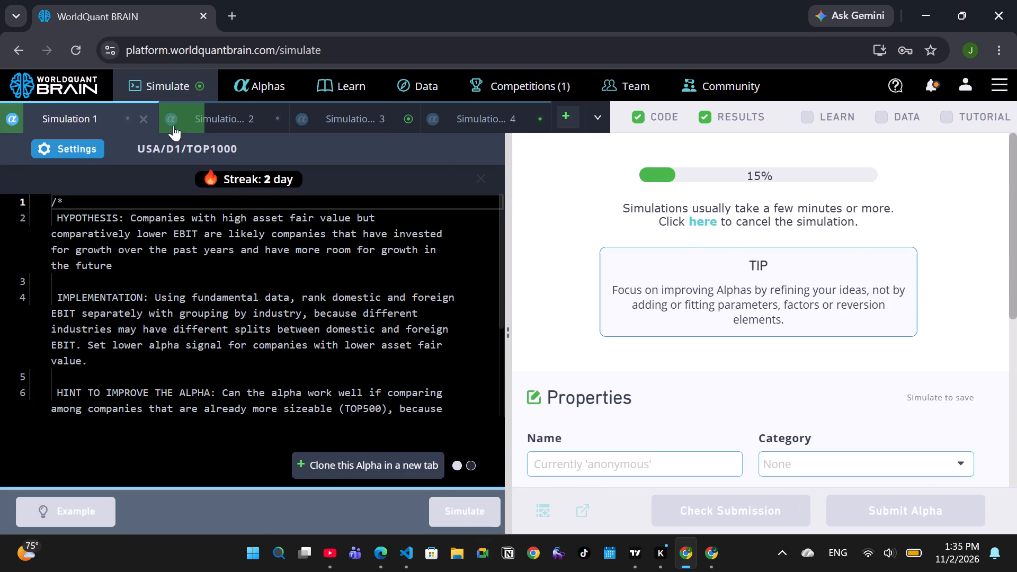
left_click(64, 144)
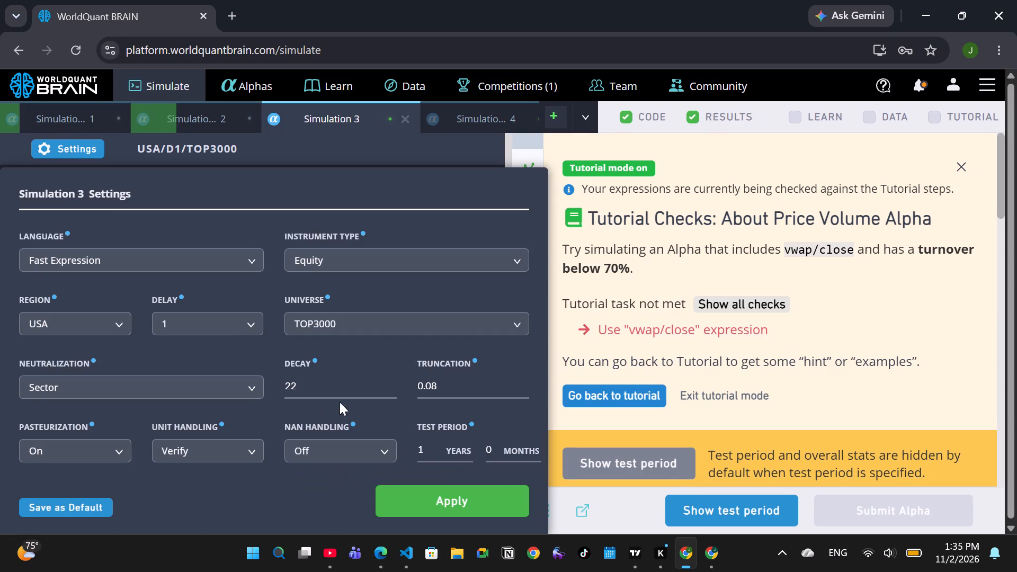
triple_click(390, 383)
left_click(390, 383)
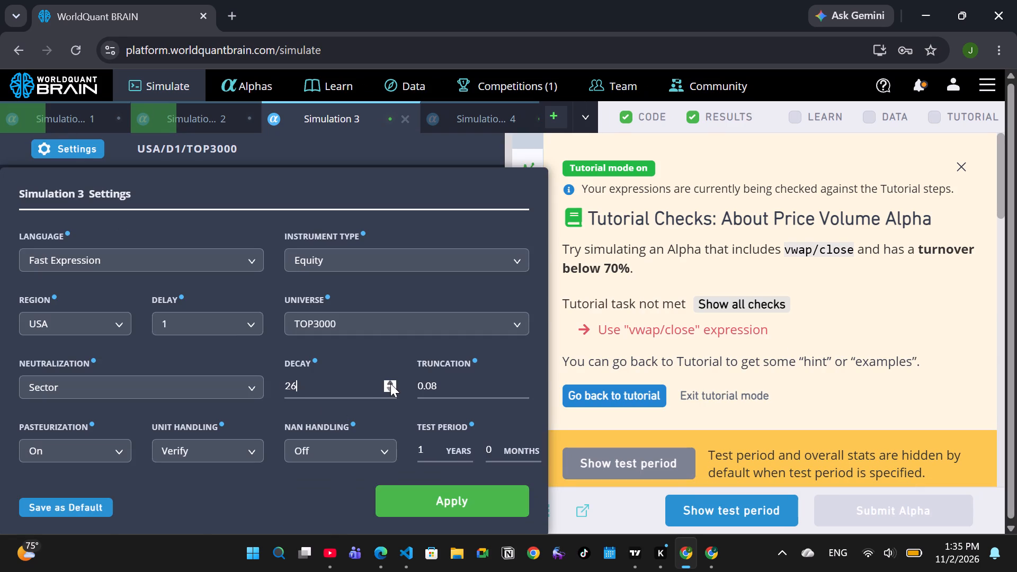
left_click(424, 502)
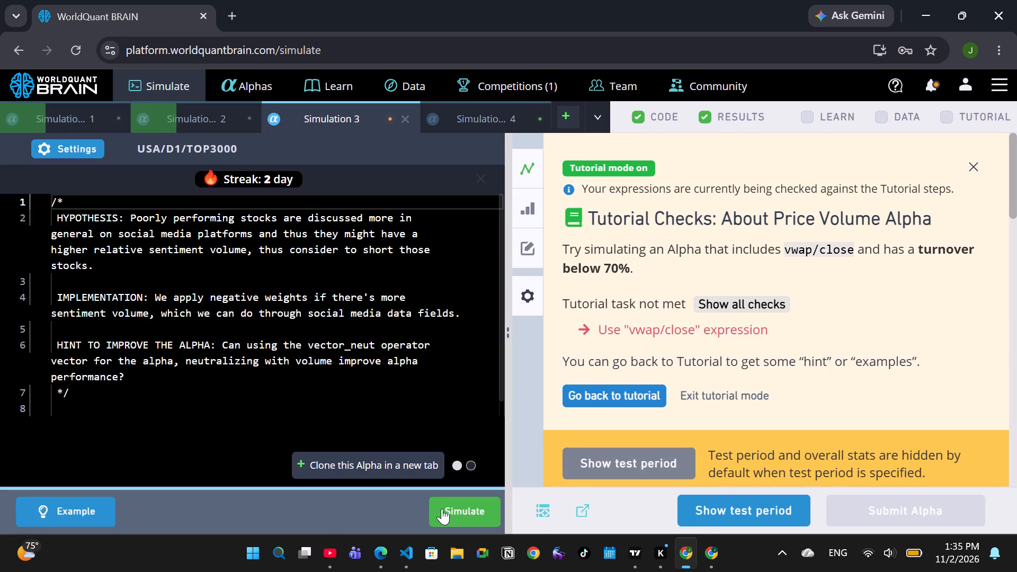
left_click(442, 508)
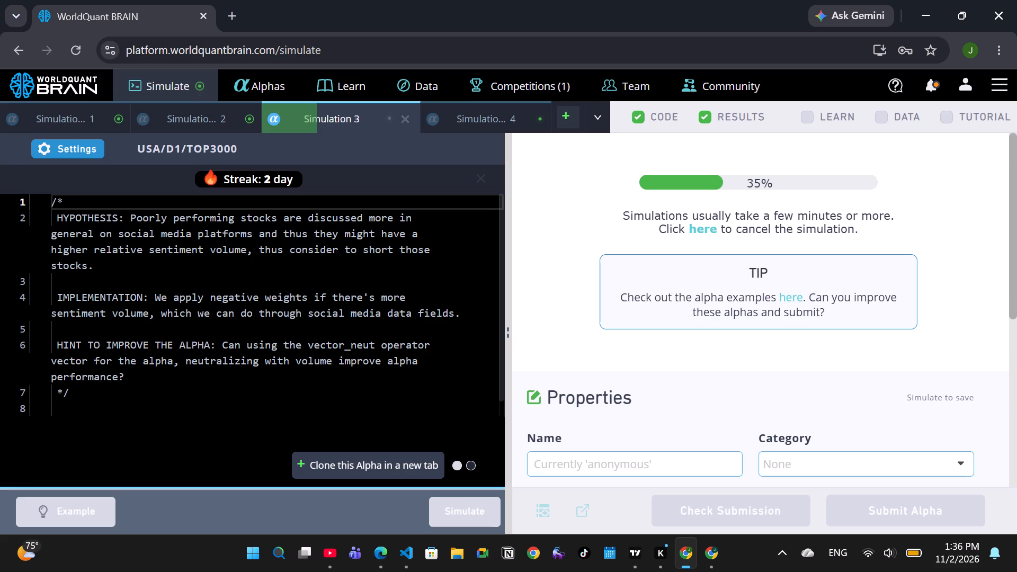
Set Simulation 2's neutralization to Subindustry, apply the settings and run that simulation again.
left_click(193, 127)
left_click(85, 151)
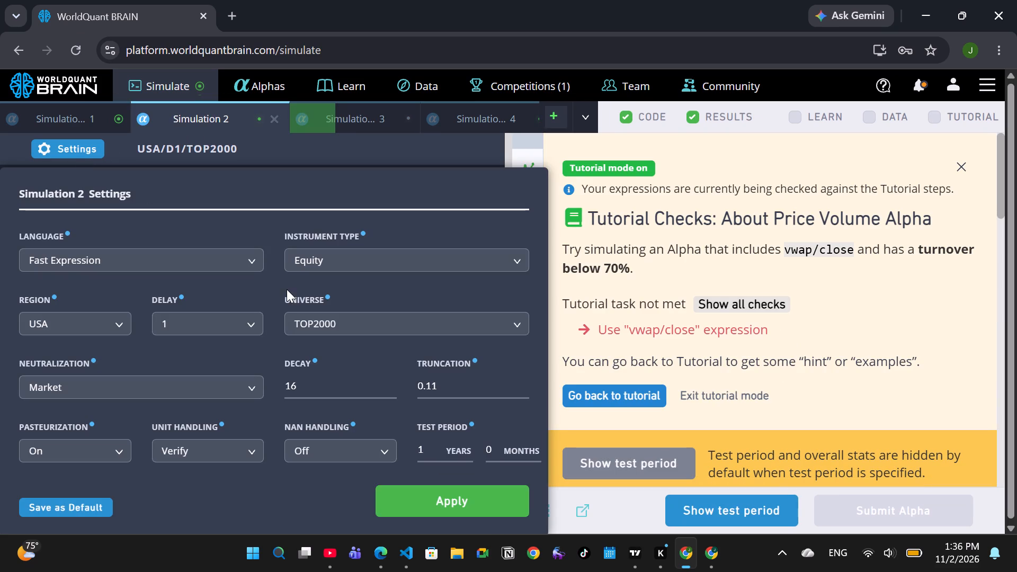
left_click(230, 383)
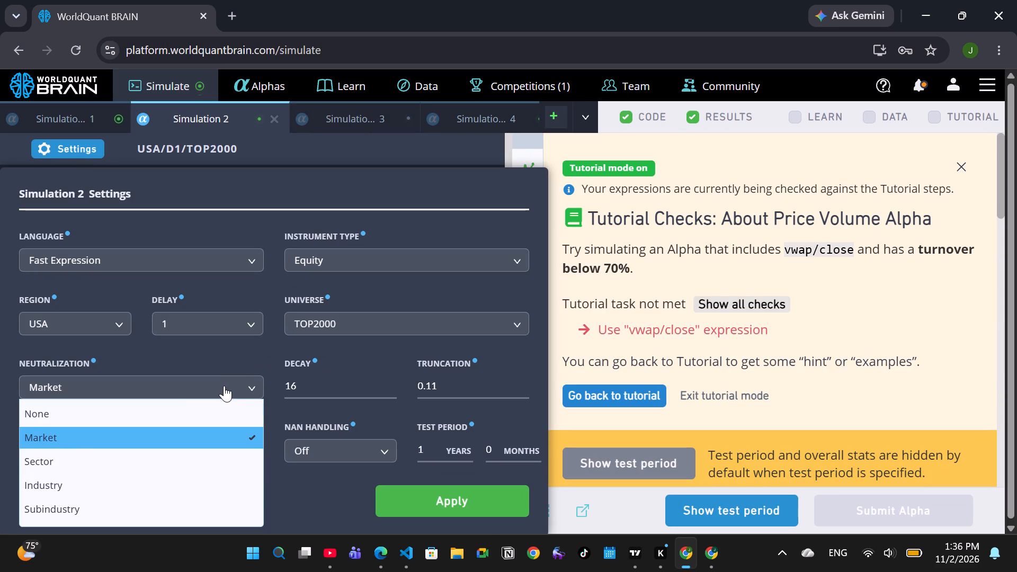
left_click(87, 503)
left_click(424, 511)
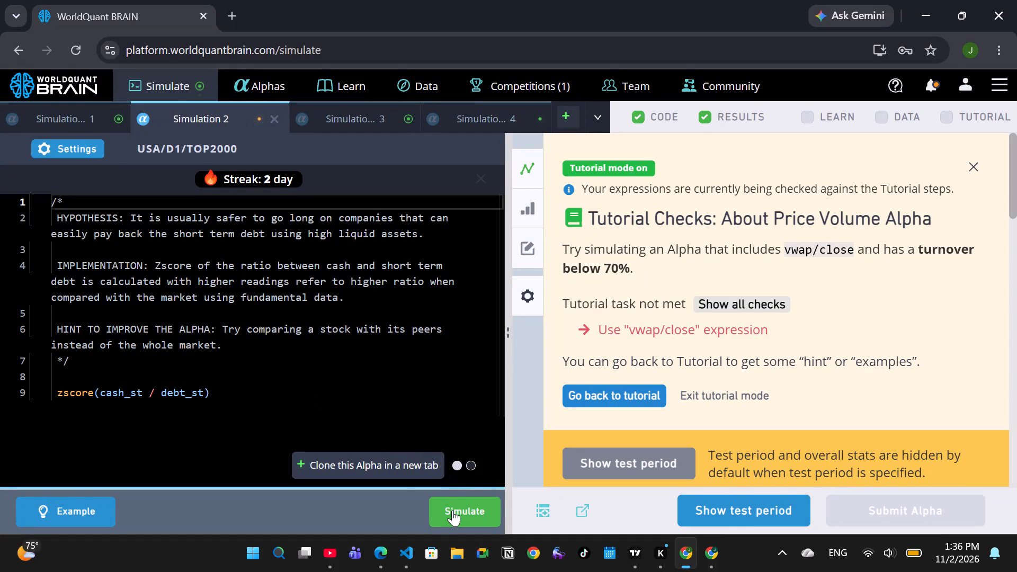
left_click(452, 510)
Set Simulation 1's decay to 20.
left_click(42, 120)
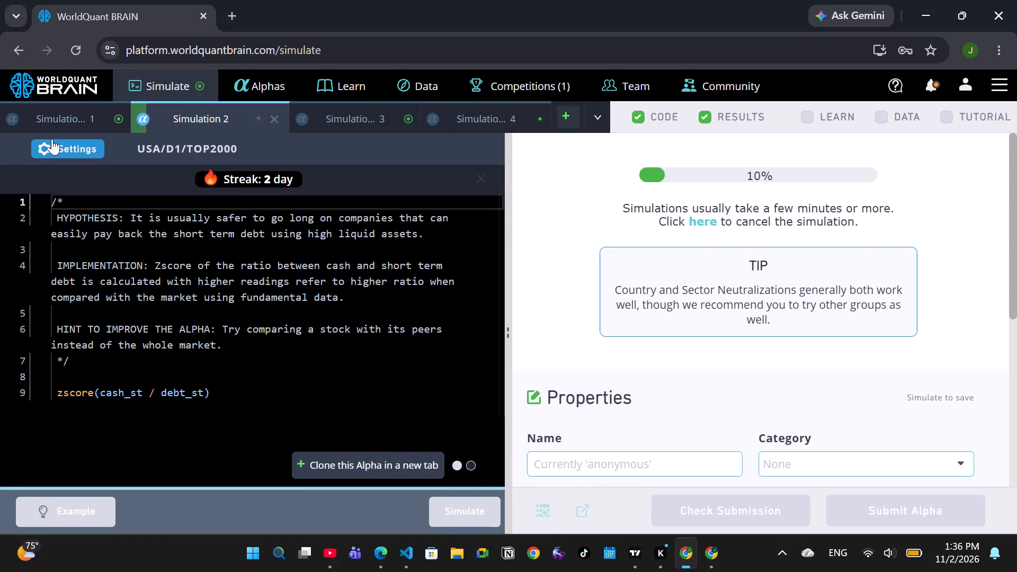
left_click(88, 150)
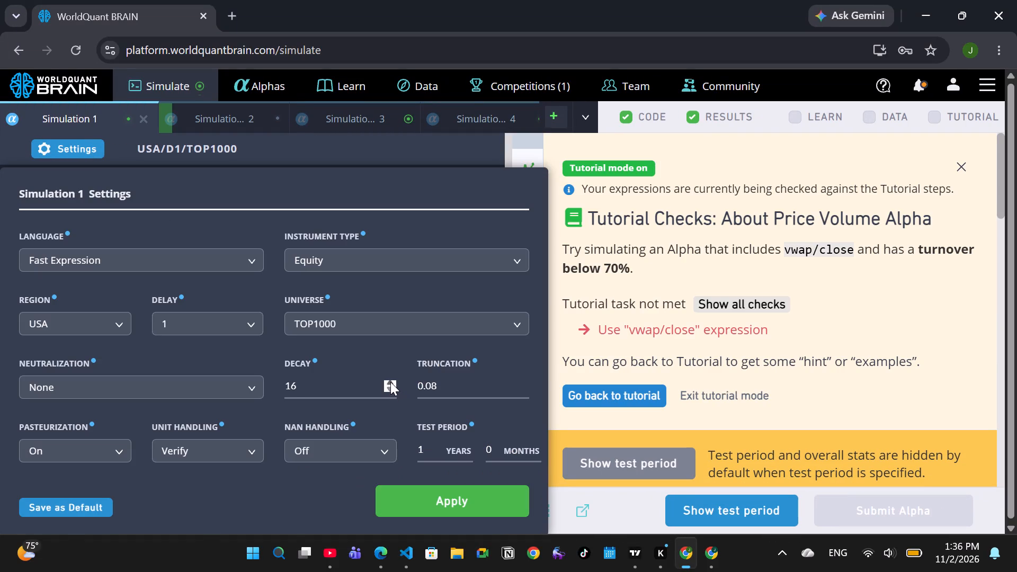
triple_click(390, 382)
left_click(390, 382)
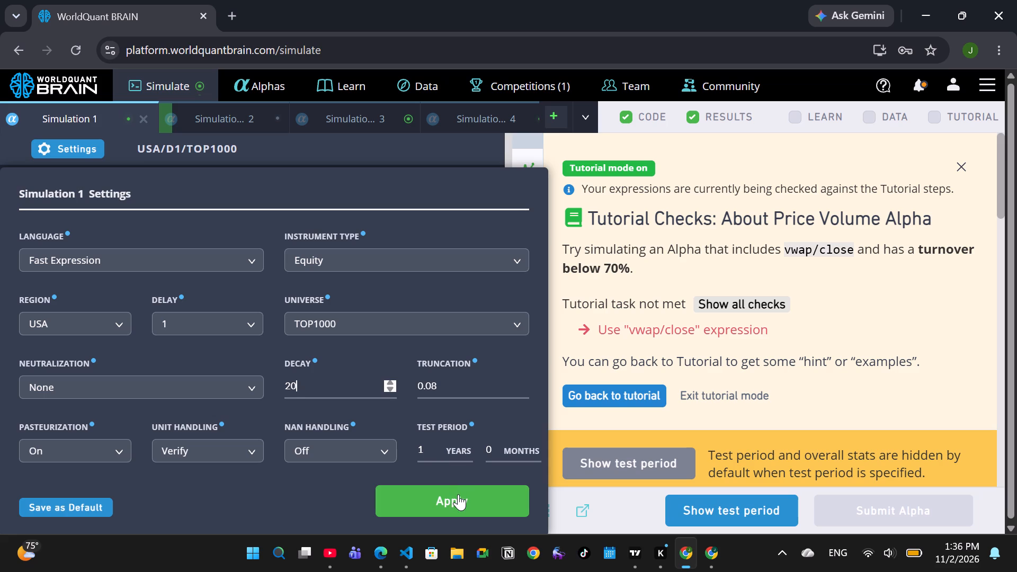
Apply Simulation 1's changed settings and run that simulation again.
left_click(458, 494)
left_click(477, 507)
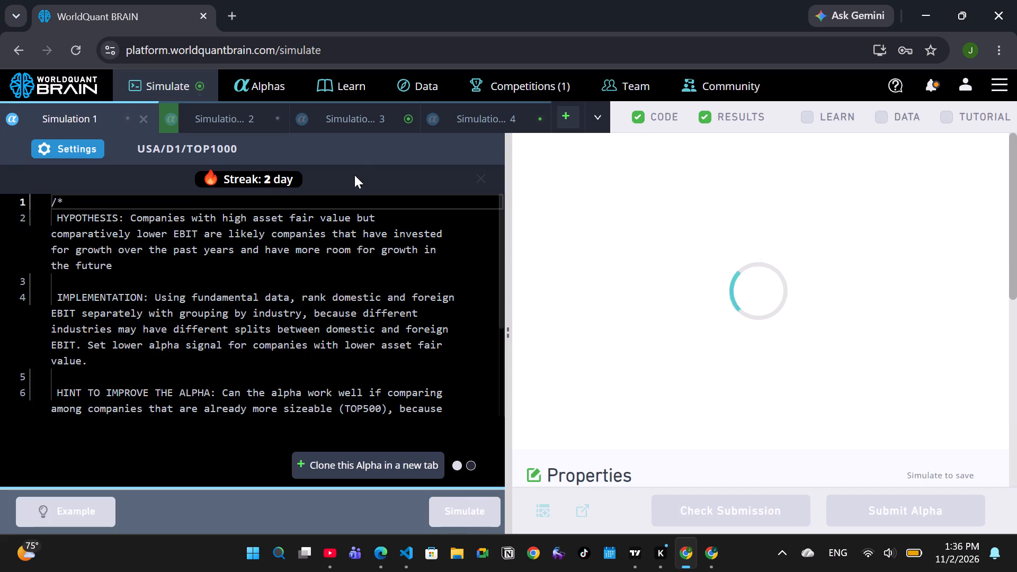
Set Simulation 3's neutralization to Subindustry, apply the settings and run that simulation again.
left_click(347, 113)
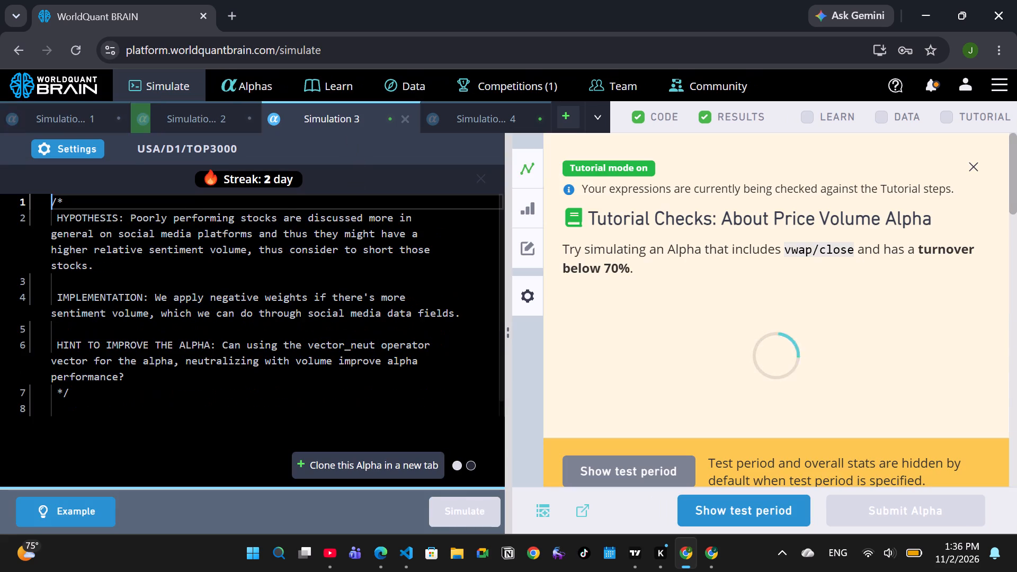
left_click(101, 150)
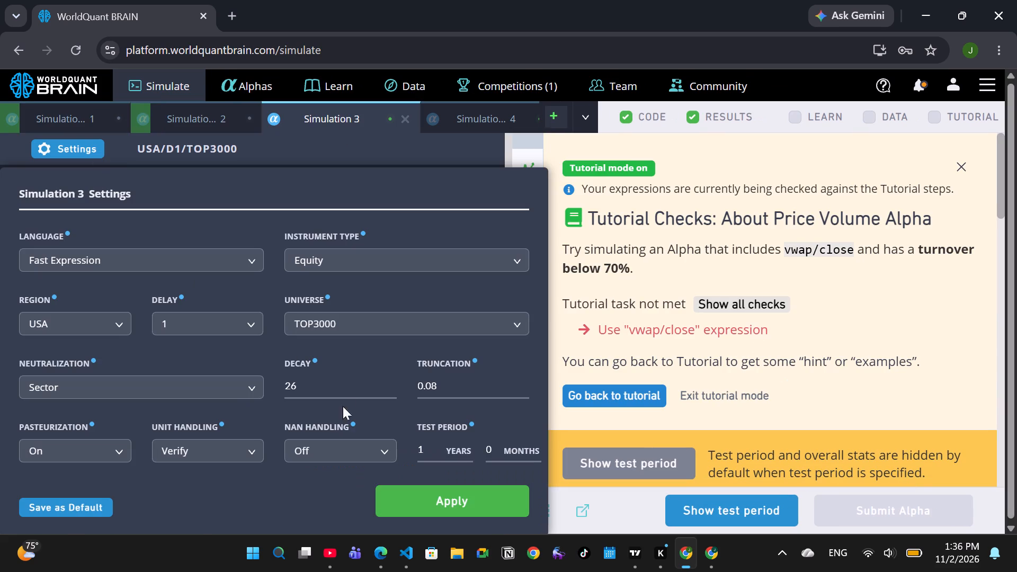
left_click(221, 396)
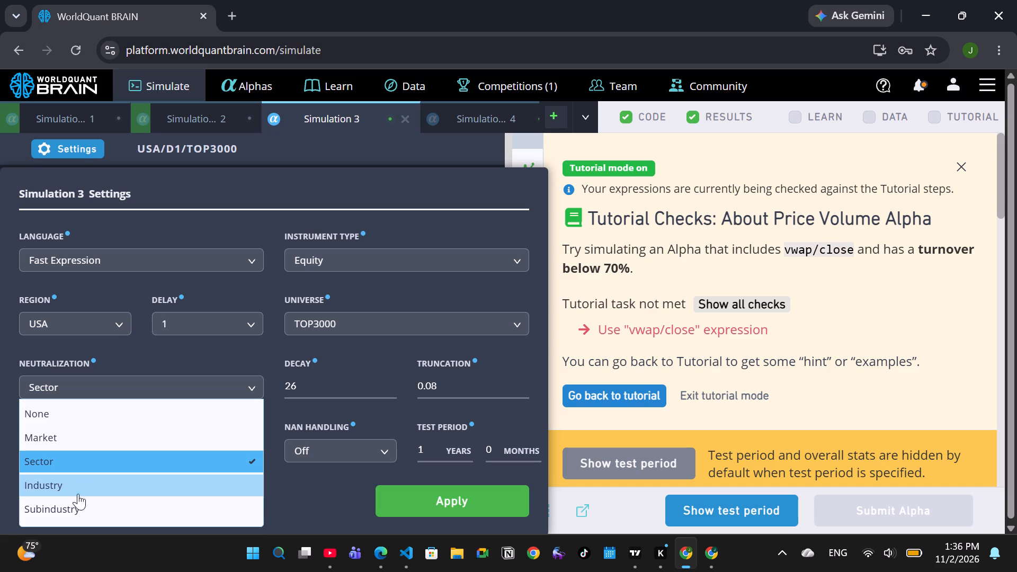
left_click(80, 507)
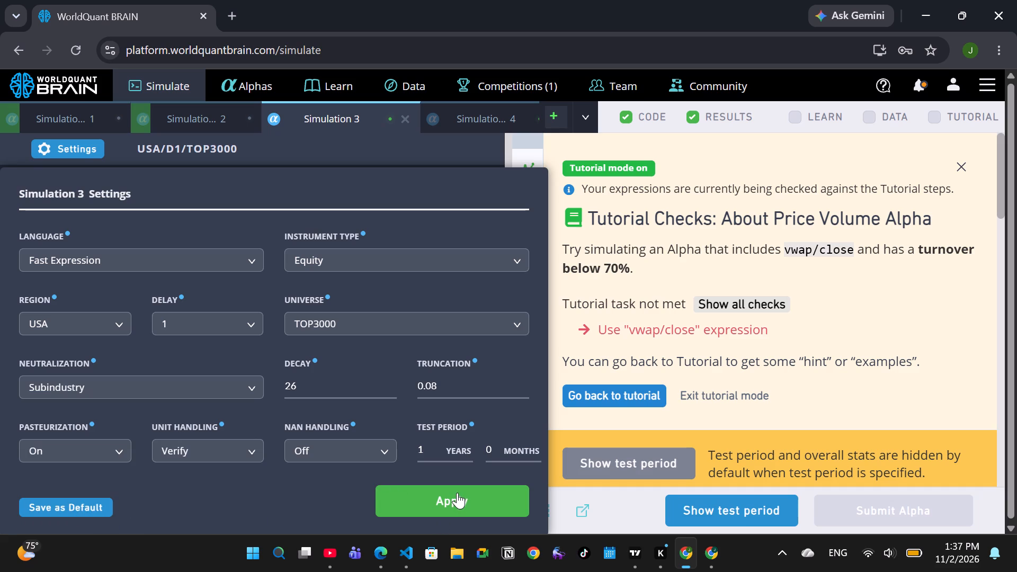
left_click(457, 493)
left_click(487, 515)
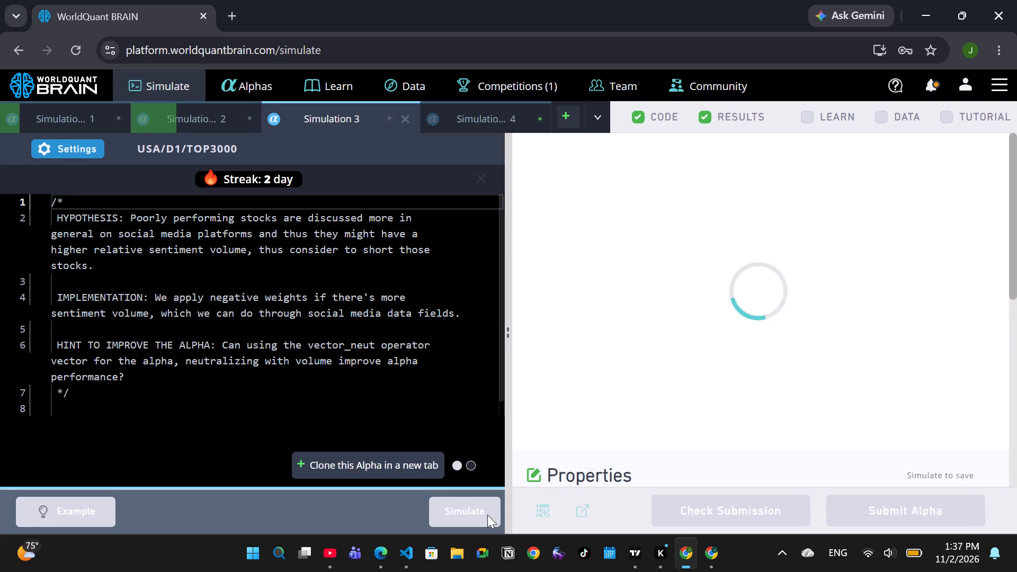
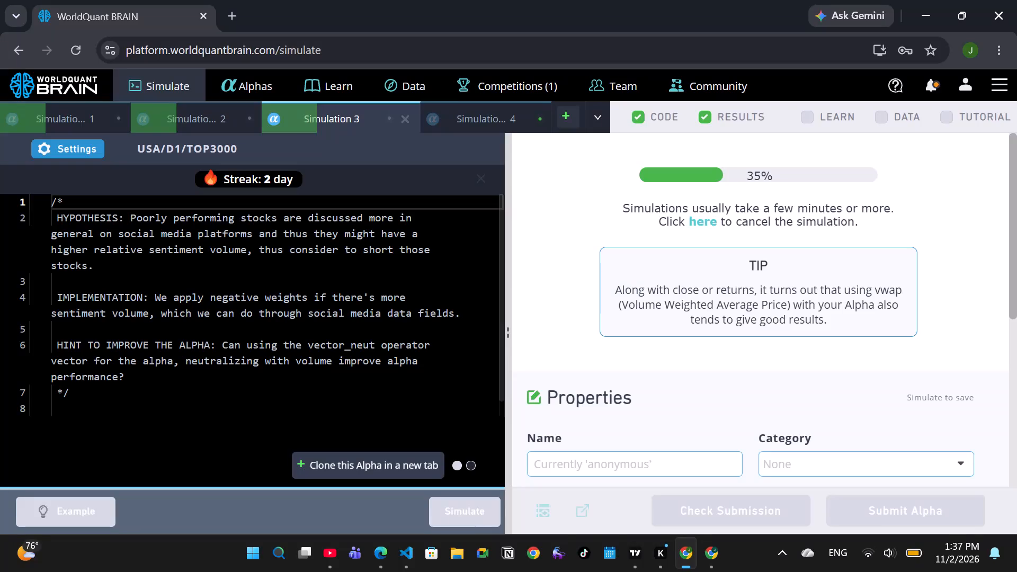
Switch to TradingView, dismiss the referral ad and check the 15-minute XAUUSD chart before putting it away.
left_click(637, 557)
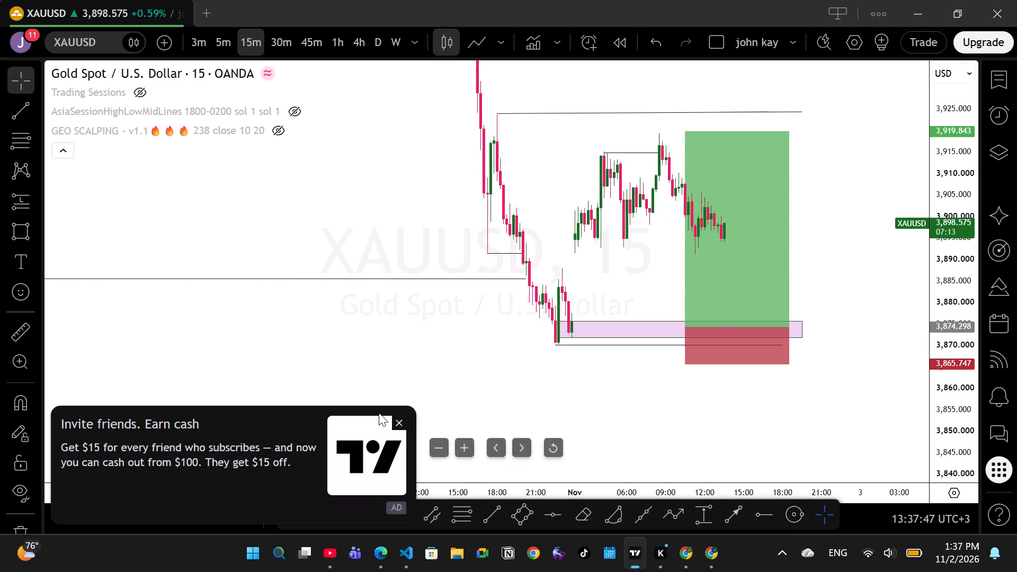
left_click(403, 423)
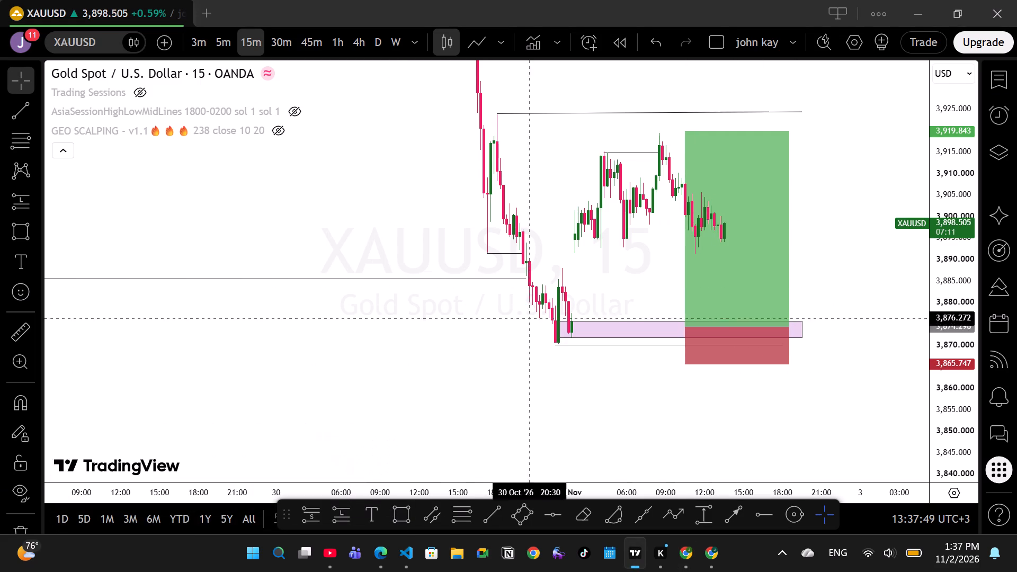
left_click(915, 16)
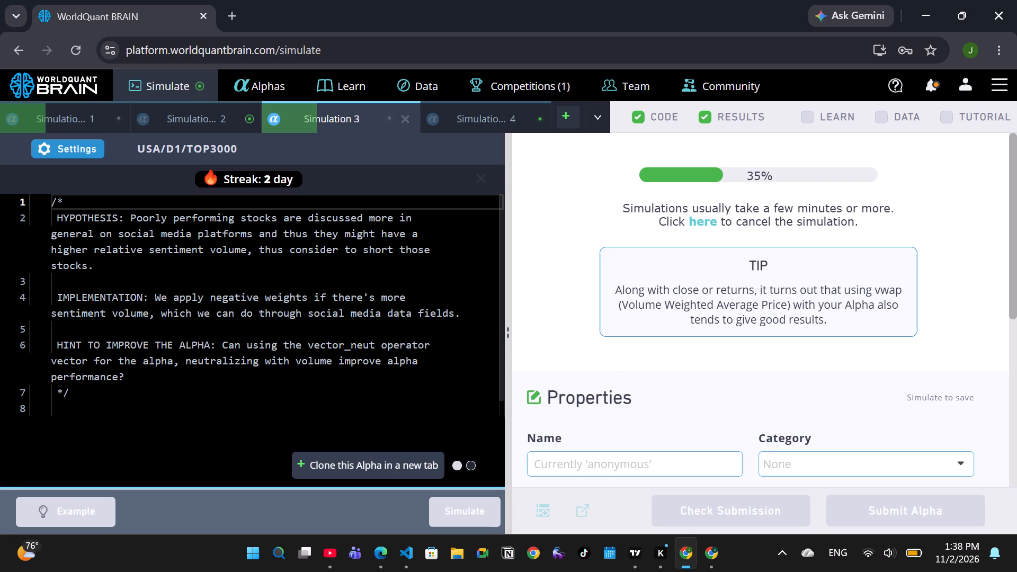
Set Simulation 2's neutralization to Market, apply the settings and run that simulation again.
left_click(179, 115)
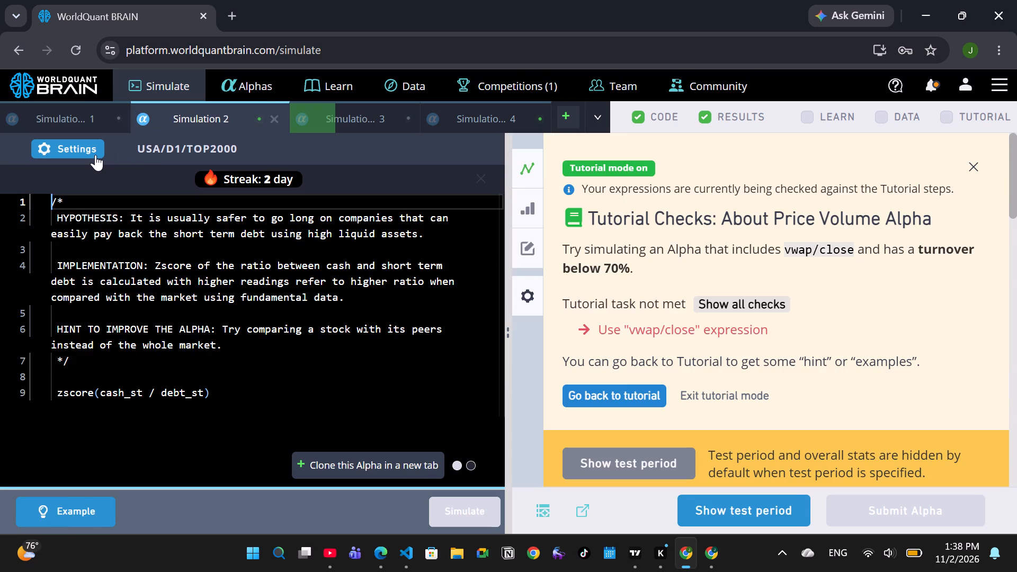
left_click(95, 155)
left_click(259, 384)
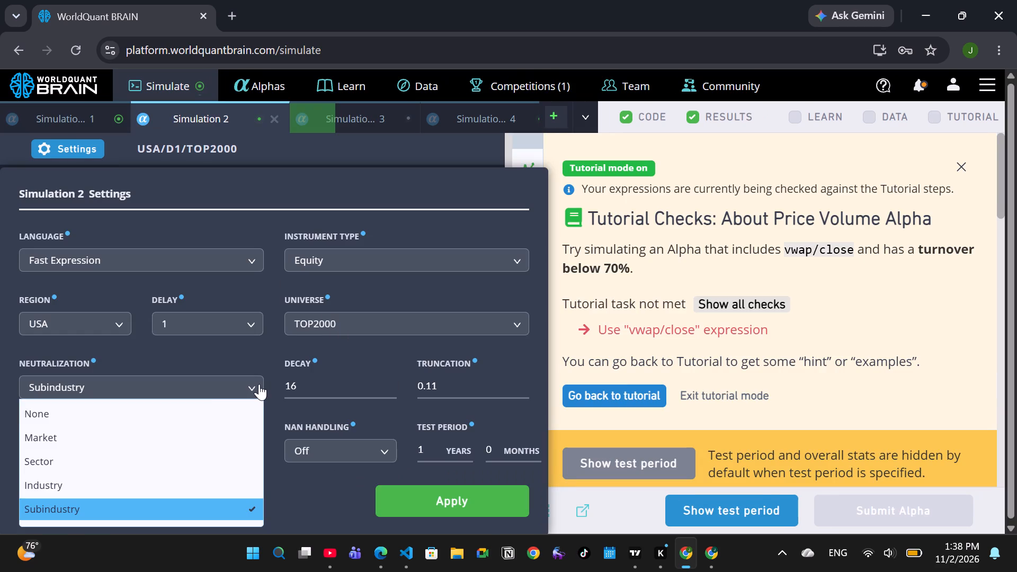
left_click(101, 434)
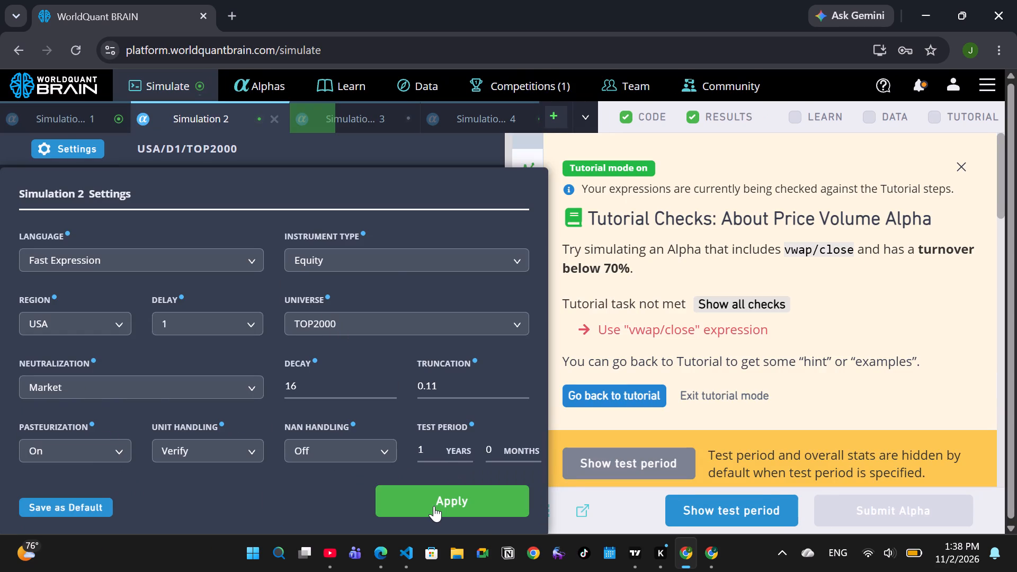
left_click(434, 506)
left_click(448, 508)
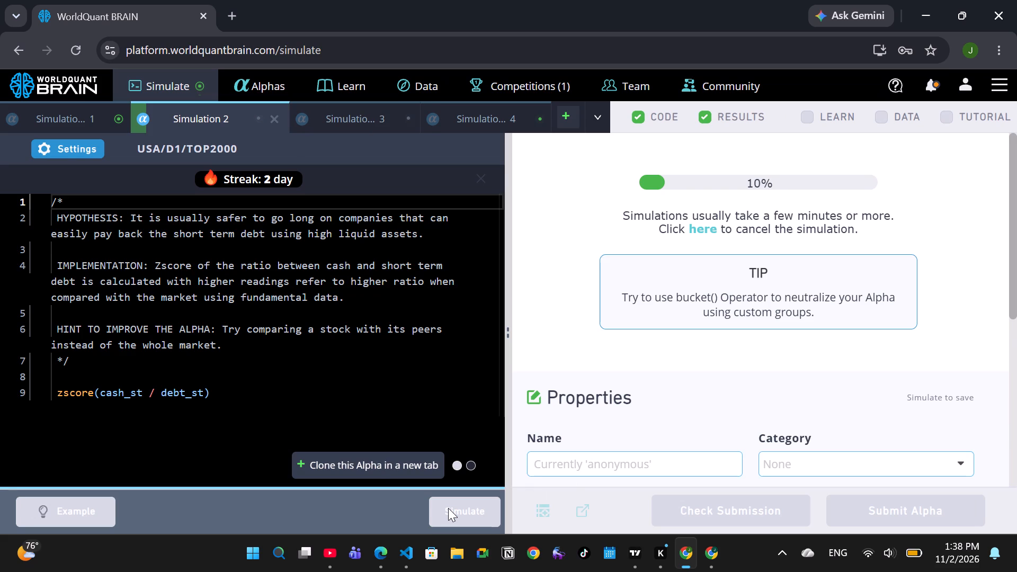
Set Simulation 1's neutralization to Sector and universe to TOP500, apply the settings and run that simulation again.
left_click(74, 121)
left_click(64, 145)
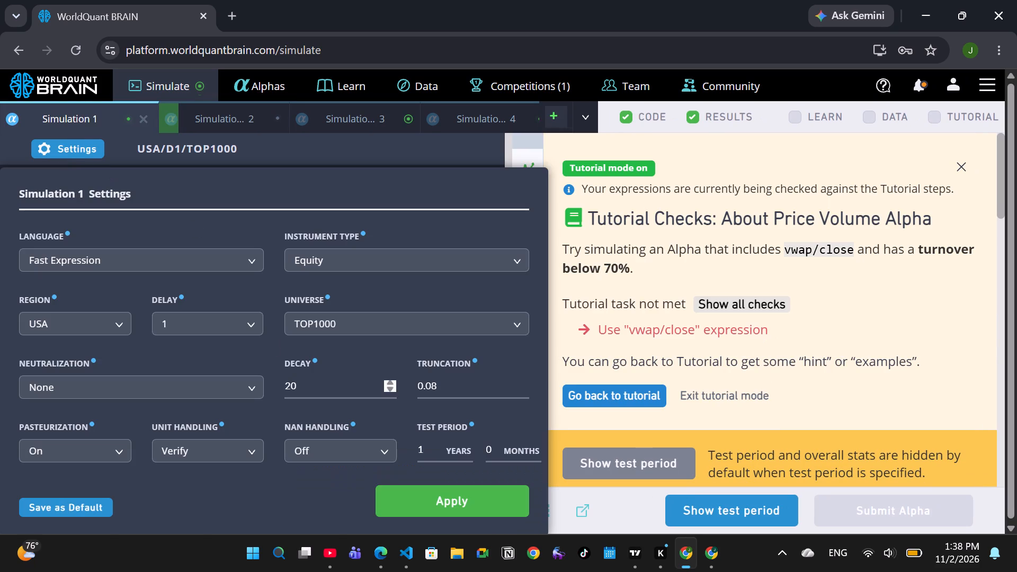
left_click(240, 385)
left_click(76, 450)
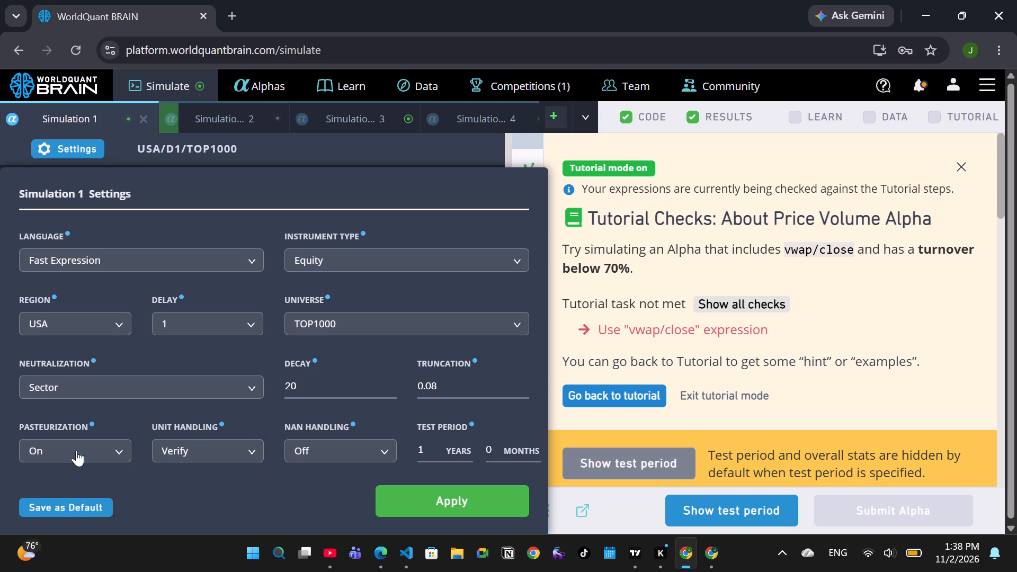
left_click(373, 332)
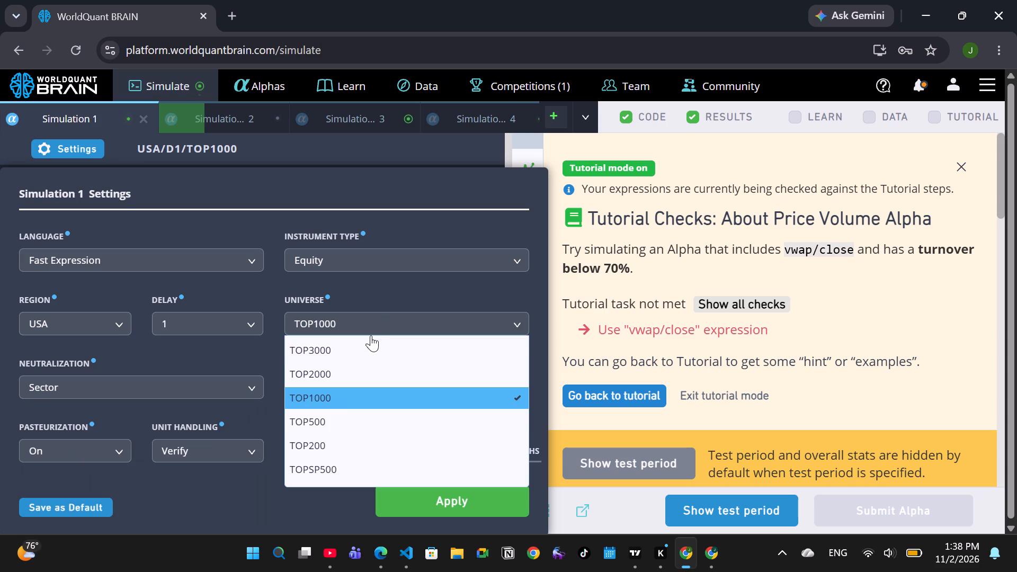
left_click(326, 431)
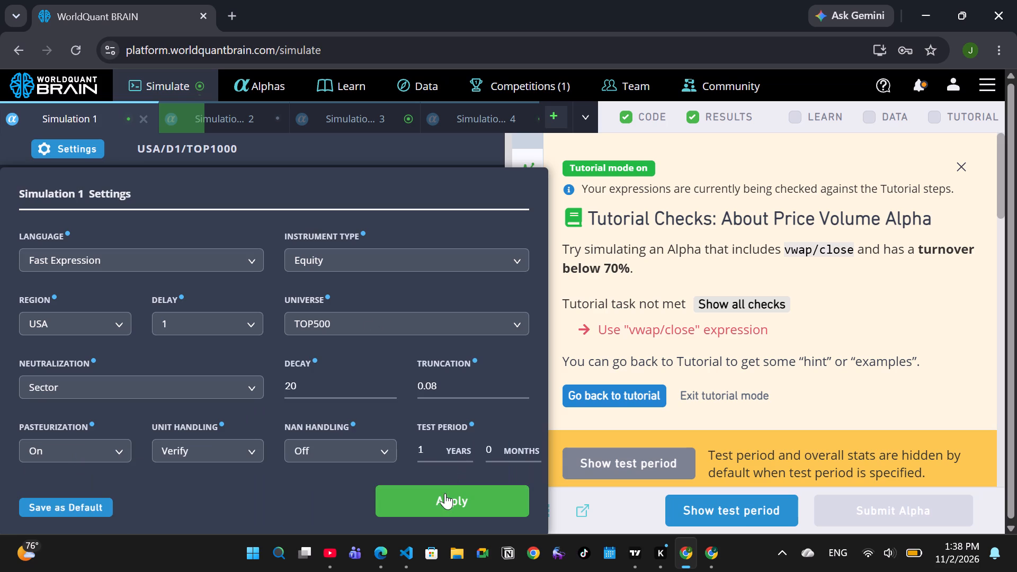
left_click(441, 505)
left_click(464, 521)
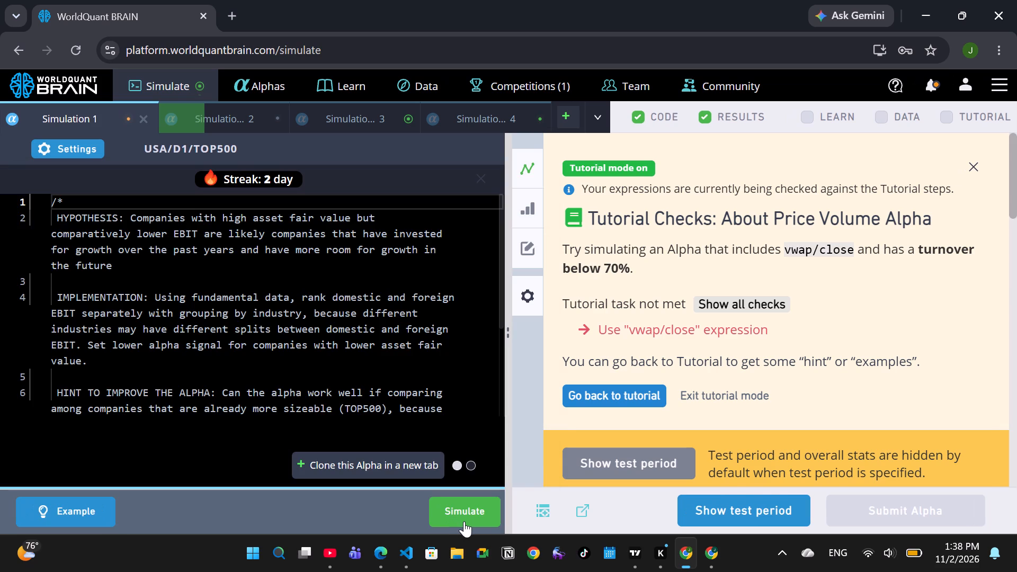
Set Simulation 3's neutralization to Market and universe to TOP1000, apply the settings and run that simulation again.
left_click(344, 123)
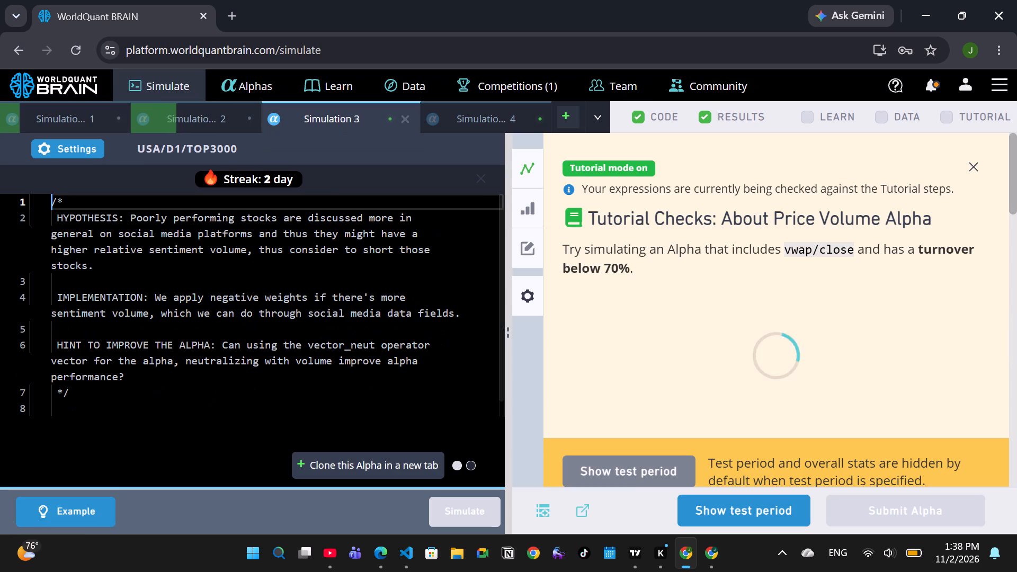
left_click(90, 150)
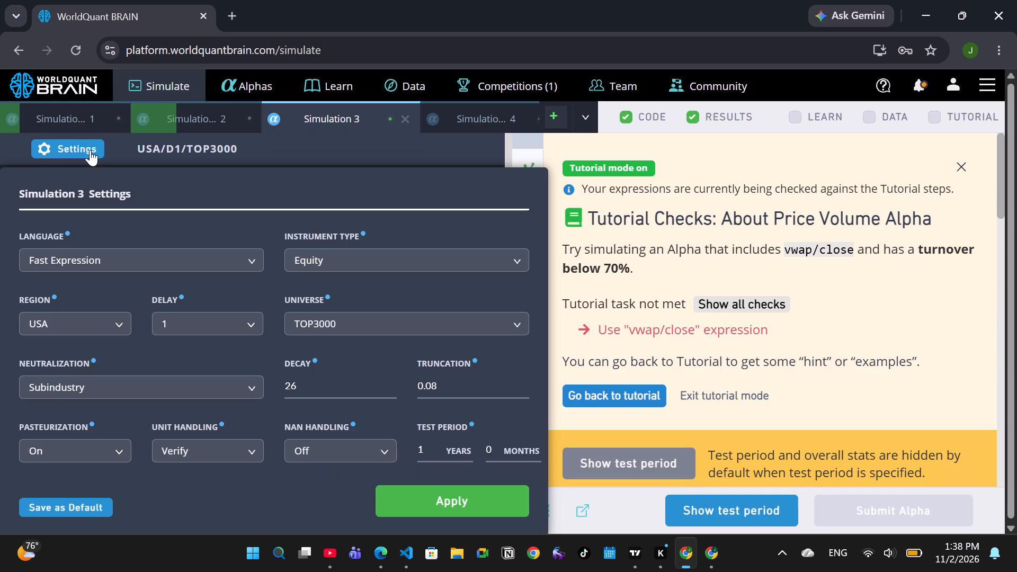
left_click(90, 150)
left_click(90, 150)
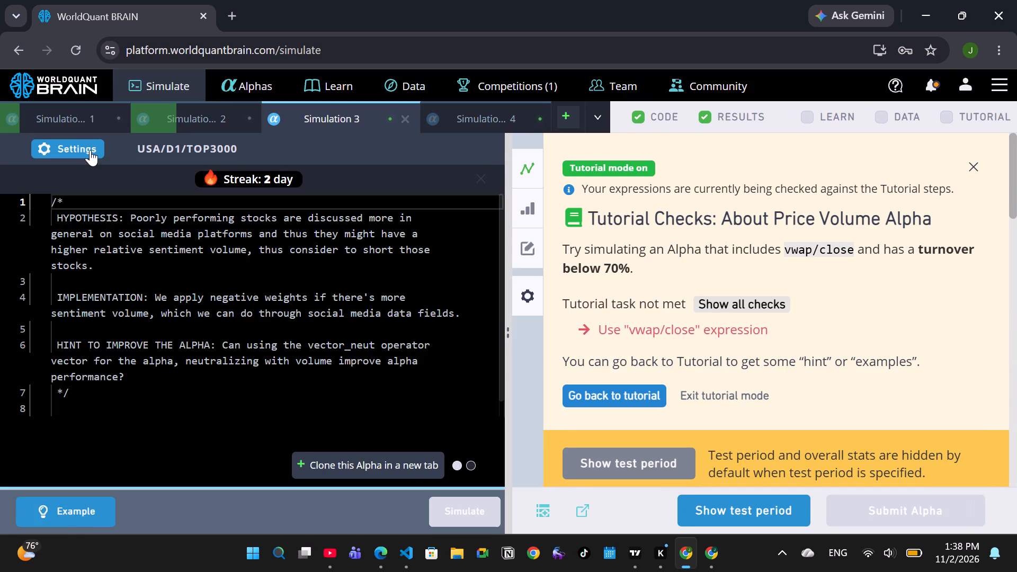
left_click(247, 389)
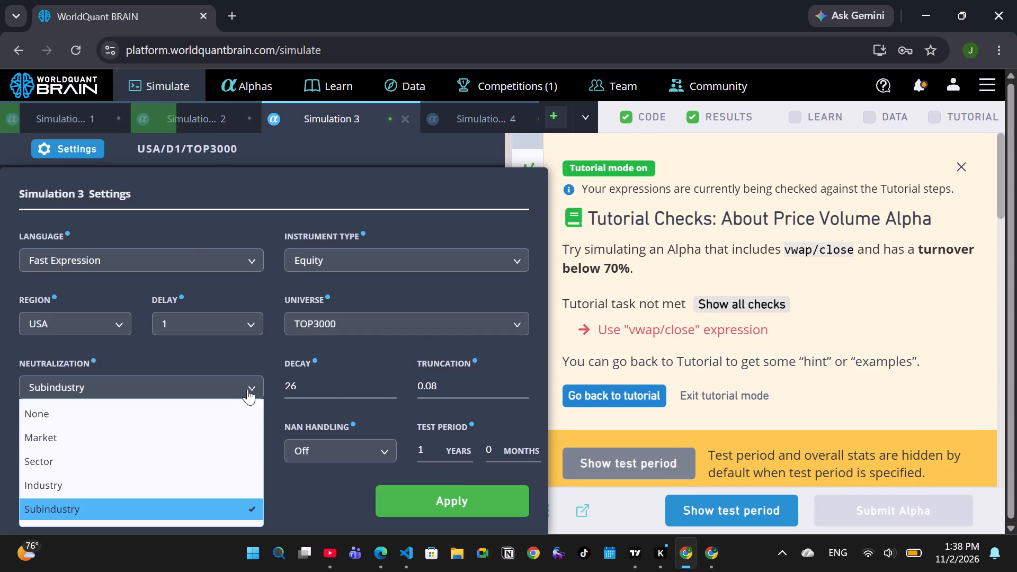
left_click(59, 450)
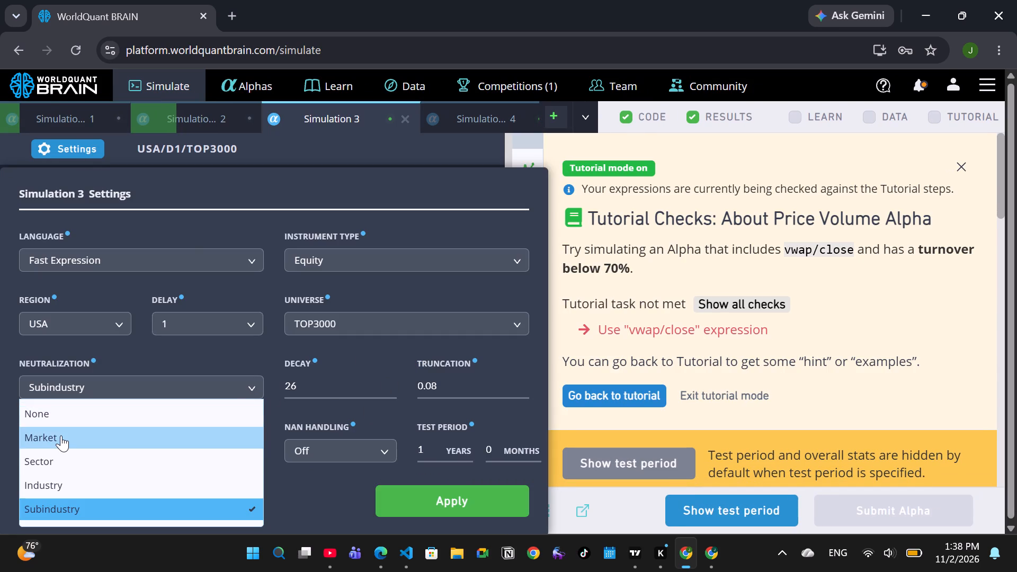
left_click(61, 435)
left_click(386, 325)
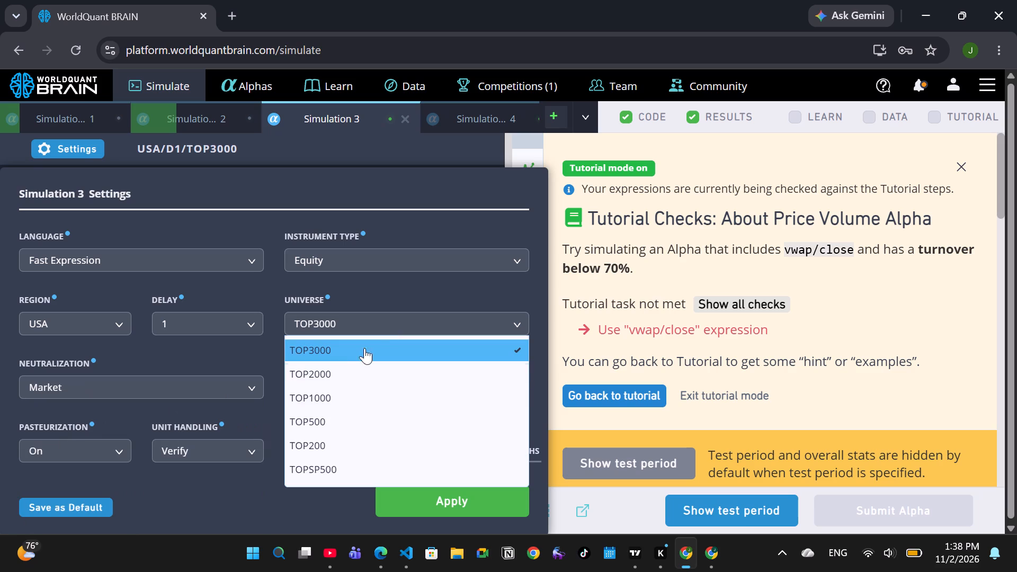
left_click(327, 406)
left_click(432, 507)
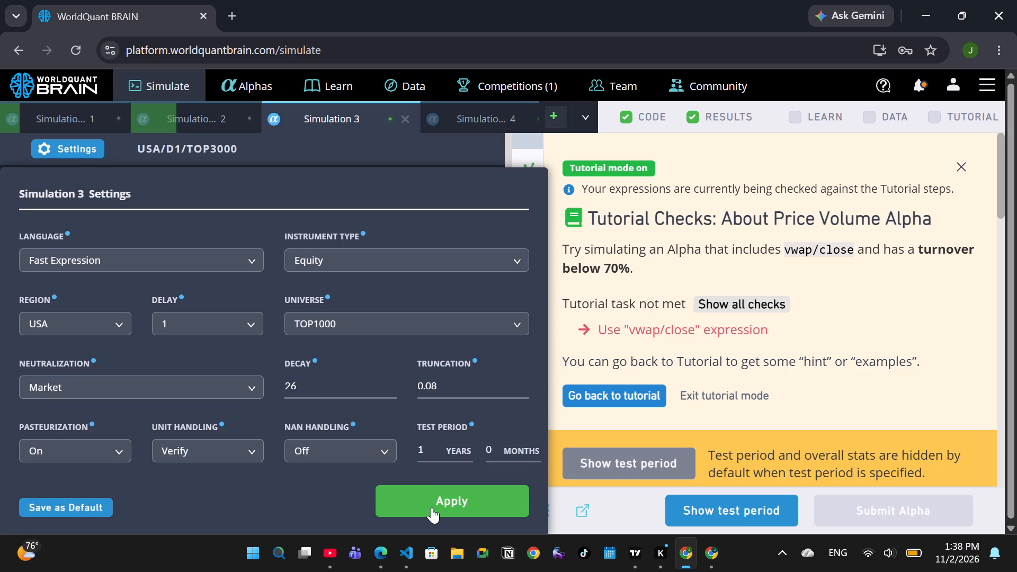
left_click(460, 511)
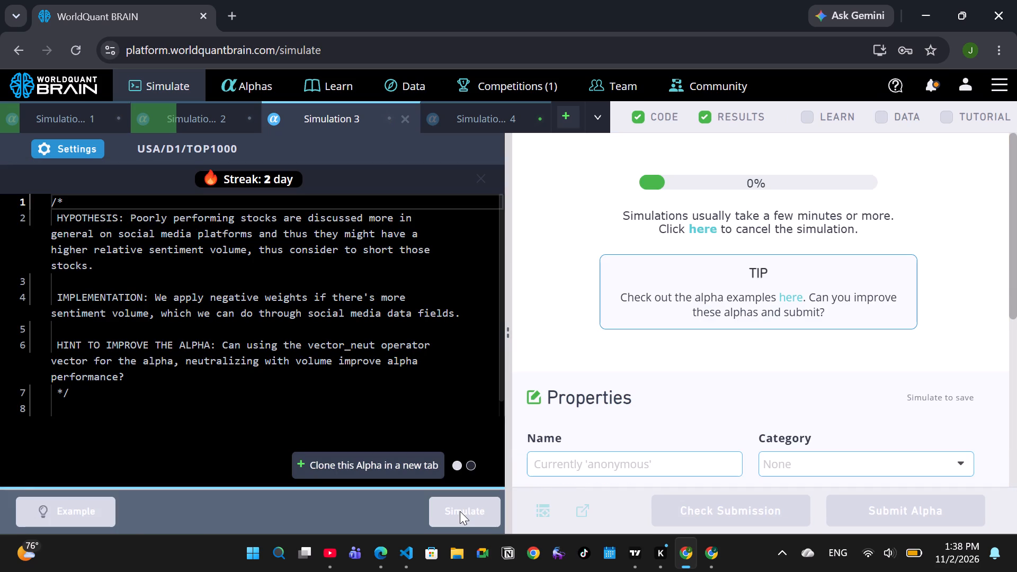
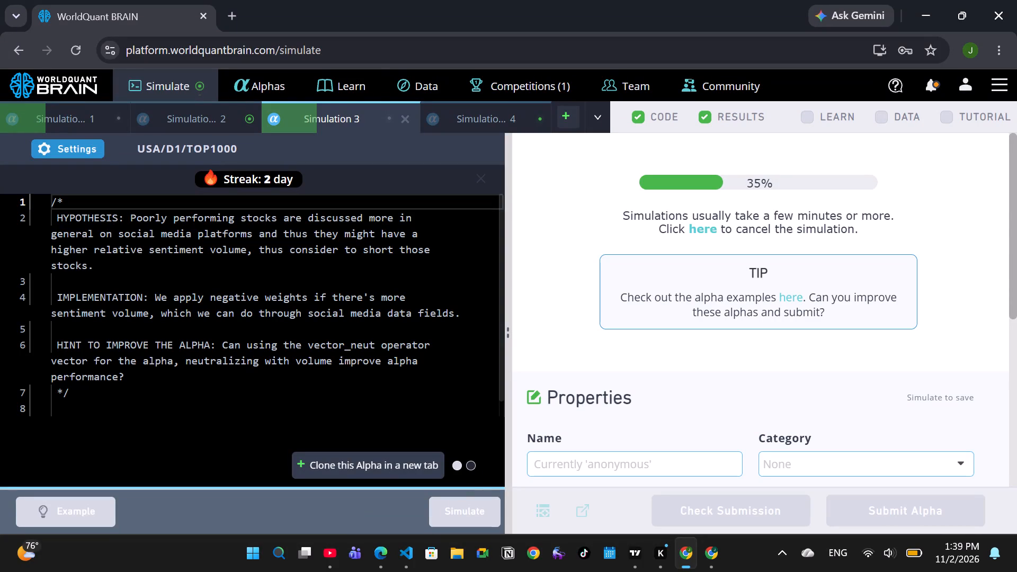
Set Simulation 2's universe to TOP500, apply the settings and run that simulation again.
left_click(181, 113)
left_click(88, 150)
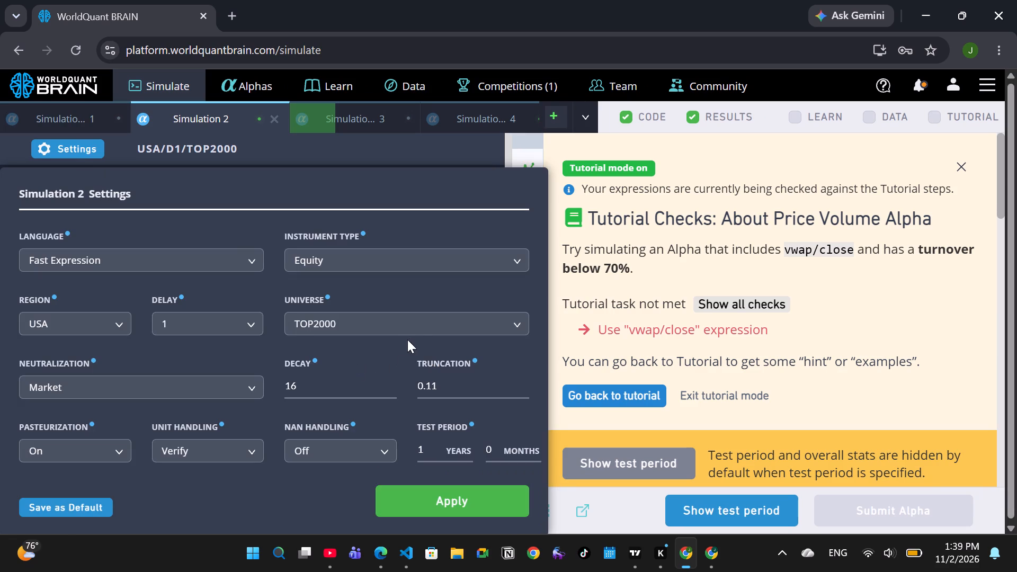
left_click(416, 329)
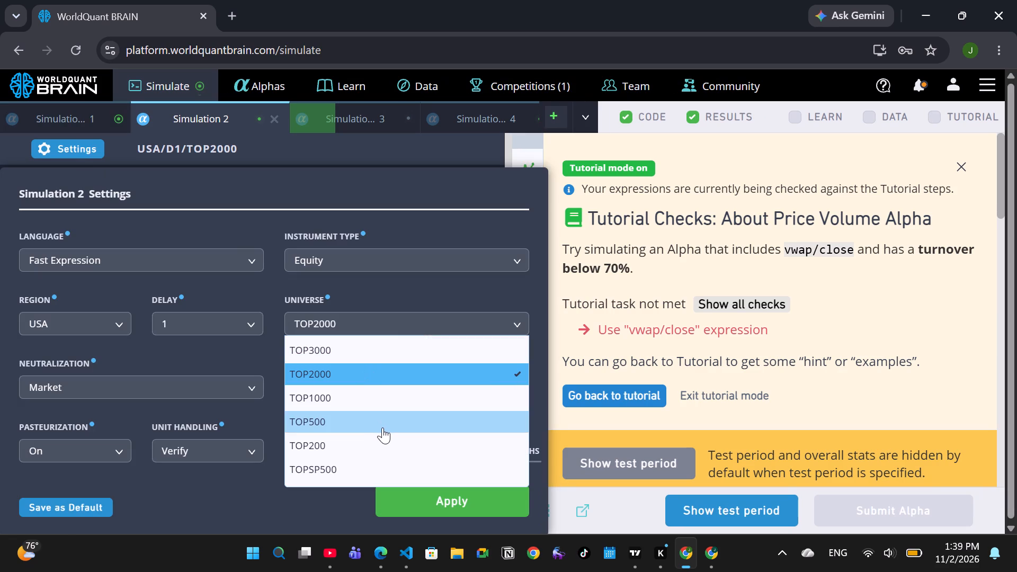
left_click(382, 428)
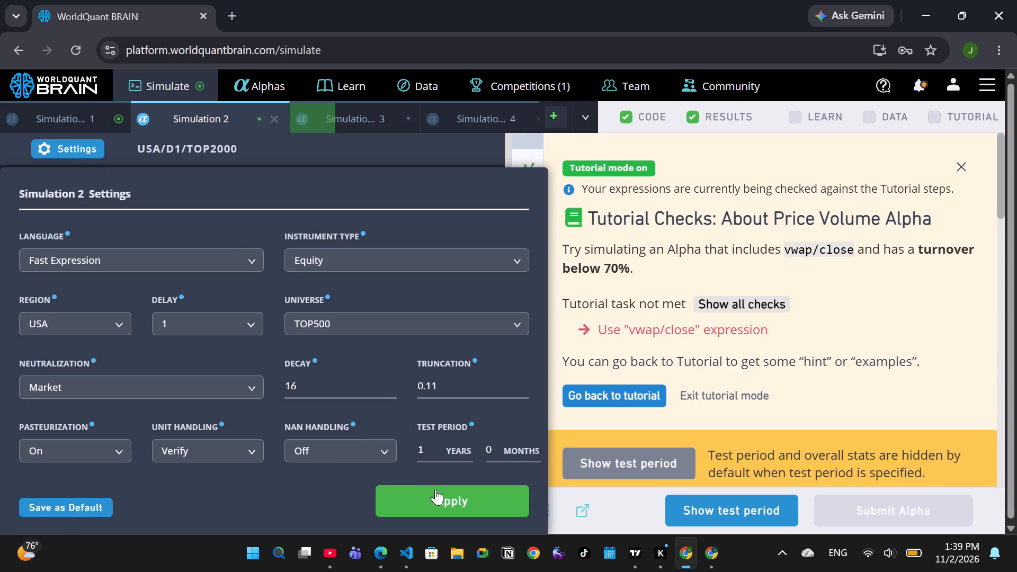
left_click(435, 493)
left_click(460, 512)
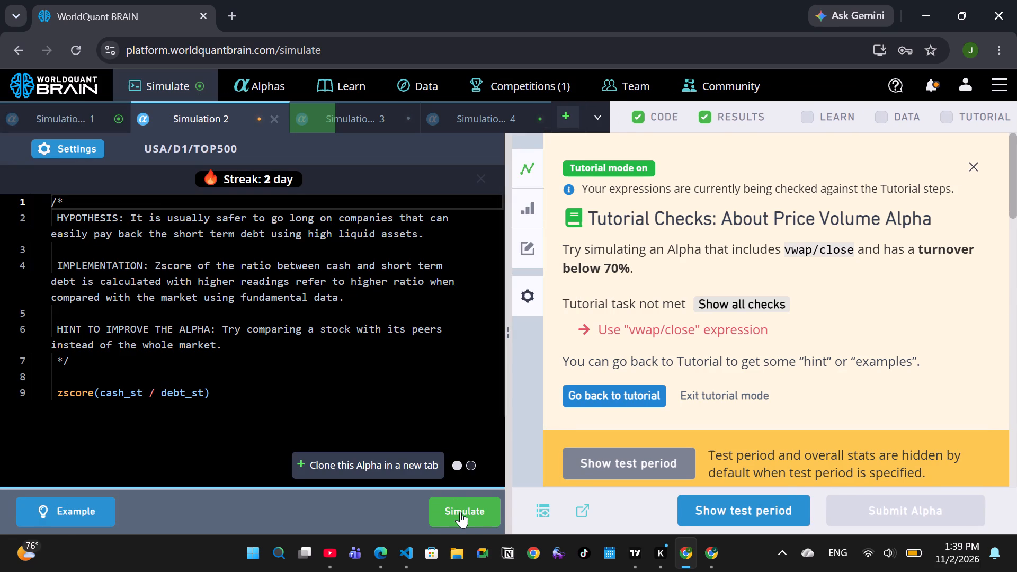
Set Simulation 1's neutralization to Market, apply the settings and run that simulation again.
left_click(85, 115)
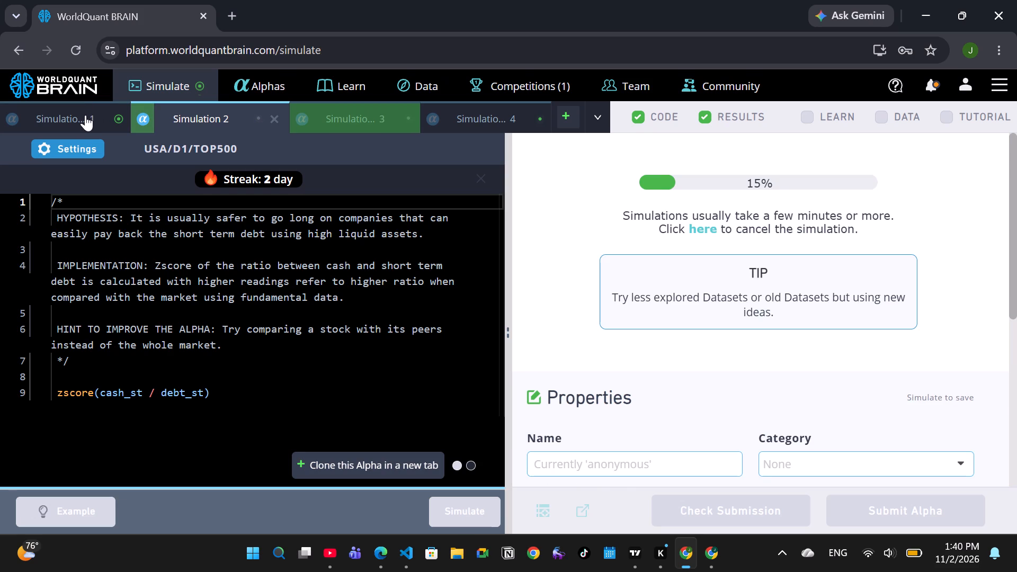
left_click(75, 146)
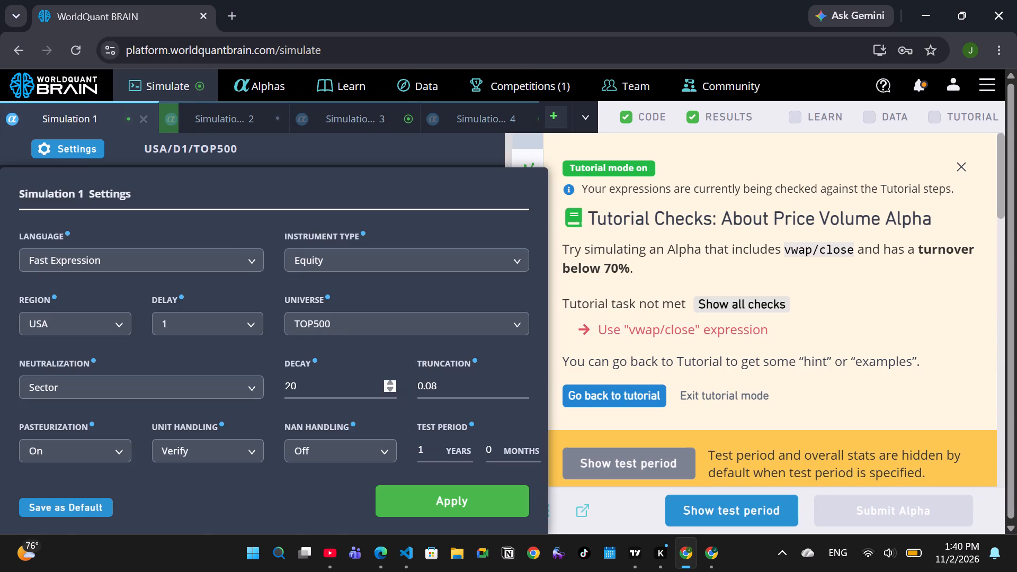
left_click(247, 389)
left_click(93, 434)
left_click(379, 503)
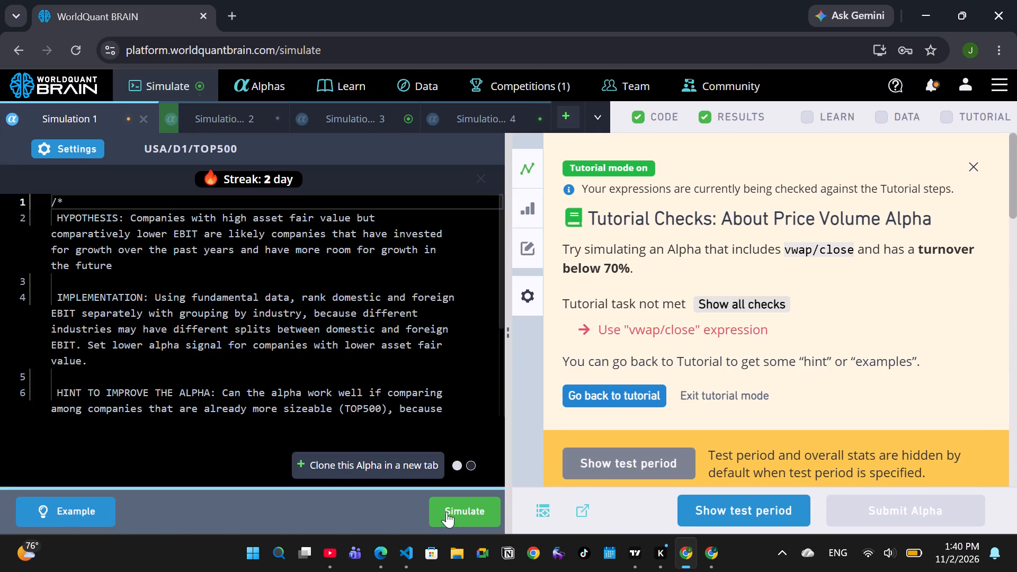
left_click(447, 512)
Set Simulation 3's universe to TOP2000 and decay to 33, apply the settings and run that simulation again.
left_click(354, 126)
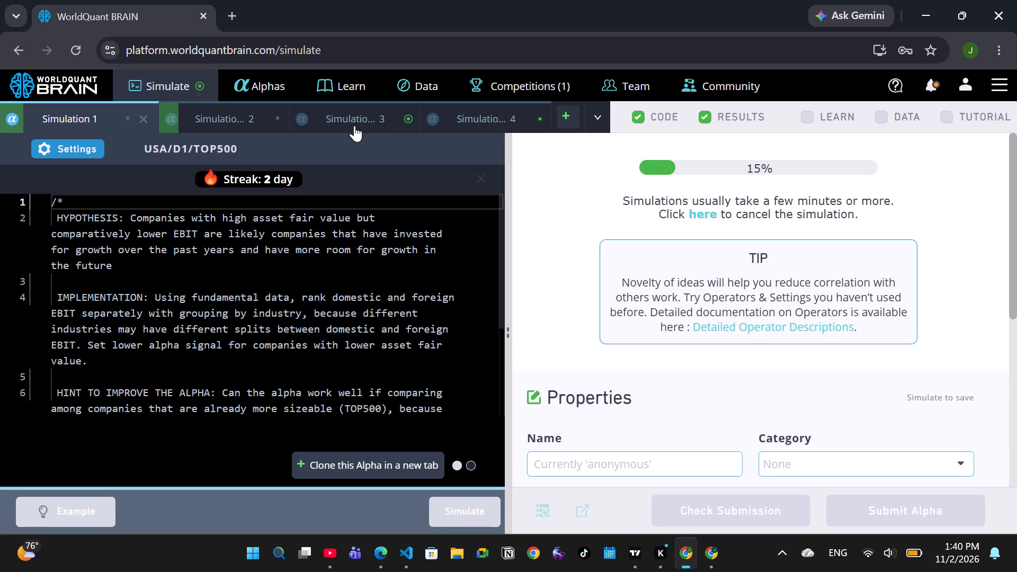
left_click(91, 150)
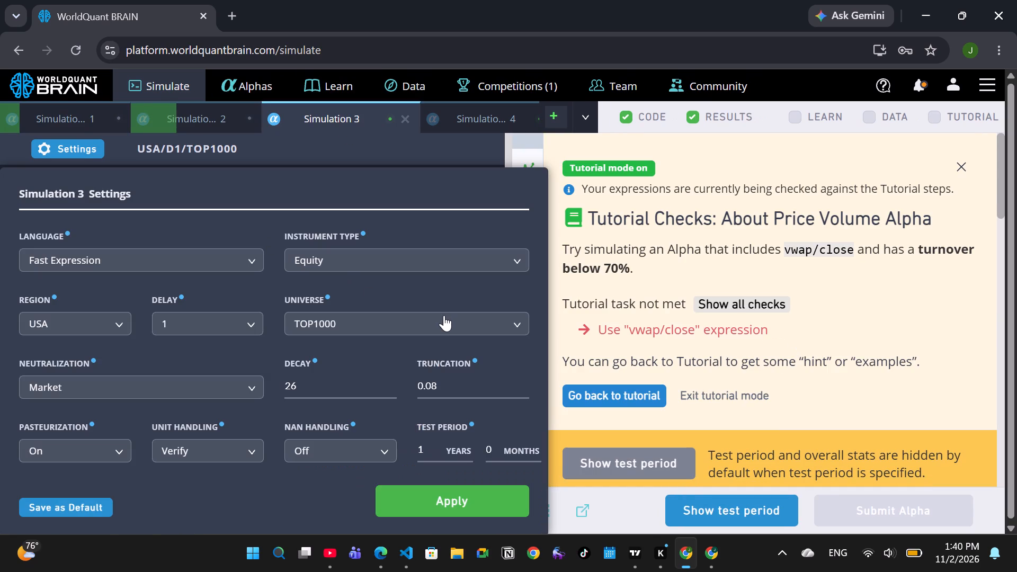
left_click(434, 323)
left_click(344, 380)
triple_click(390, 383)
triple_click(390, 383)
left_click(390, 383)
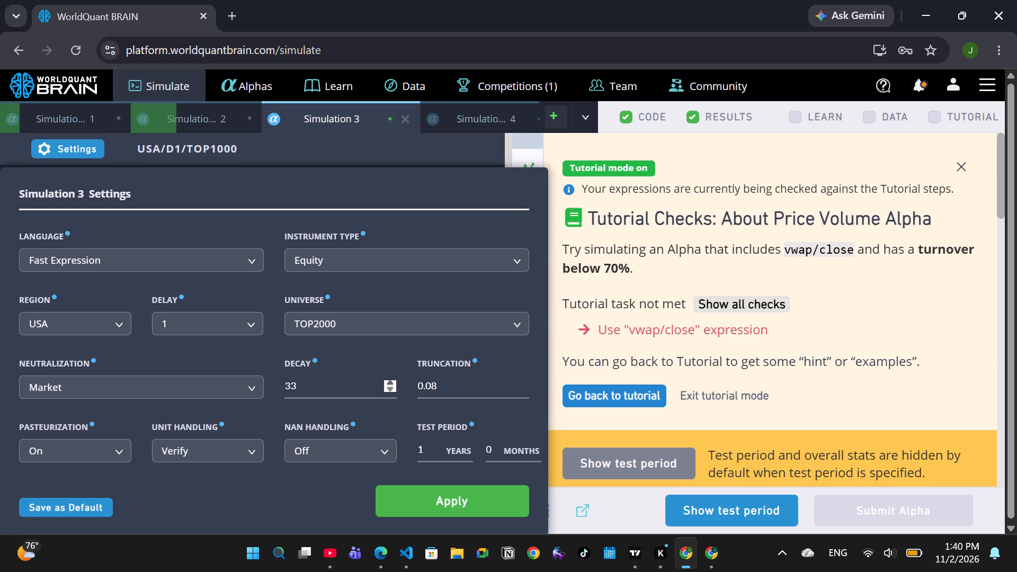
left_click(487, 507)
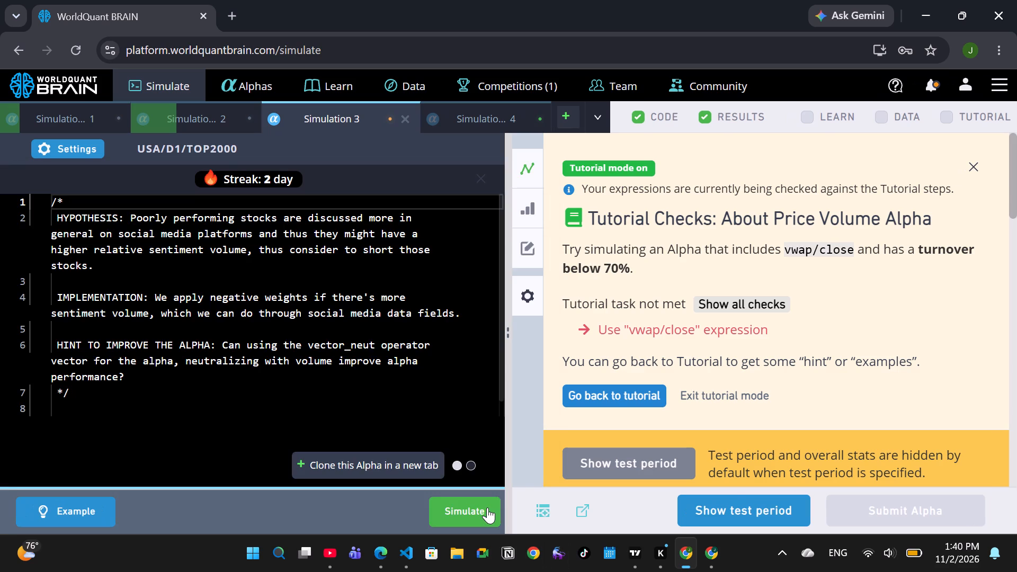
left_click(487, 507)
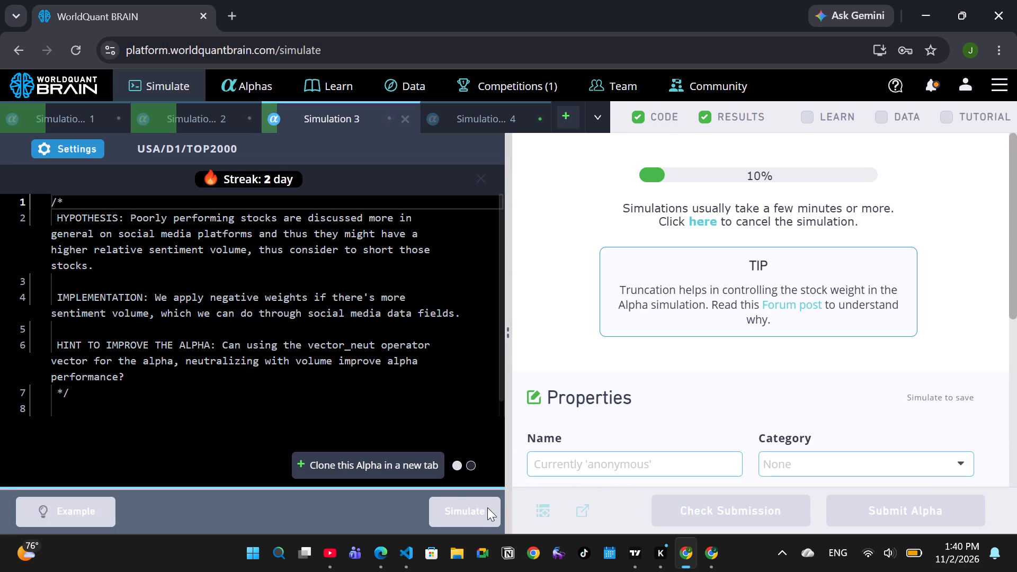
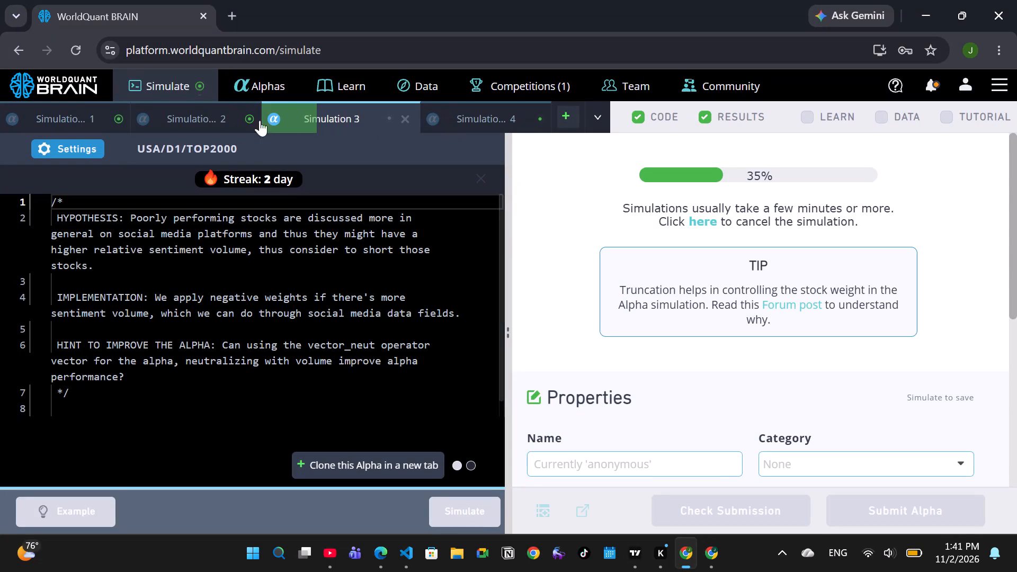
Set Simulation 2's universe to TOP1000 and decay to 22, apply the settings and run that simulation again.
left_click(223, 124)
left_click(84, 147)
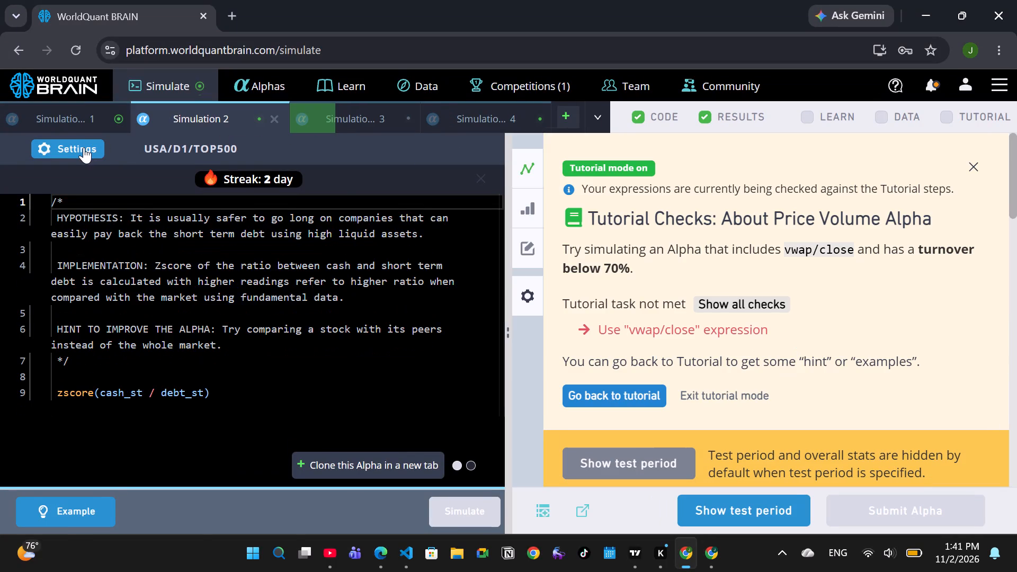
left_click(456, 320)
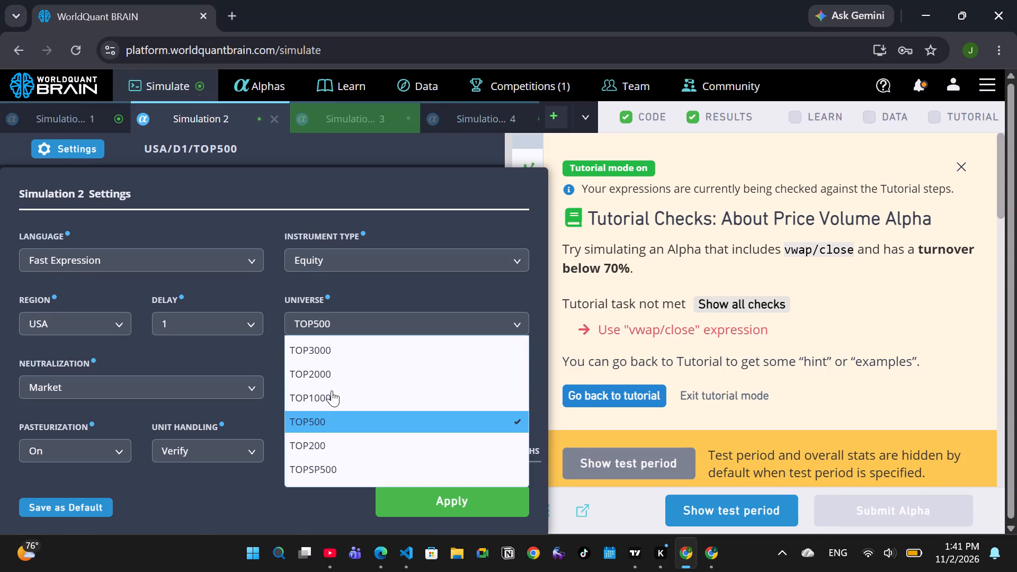
left_click(332, 390)
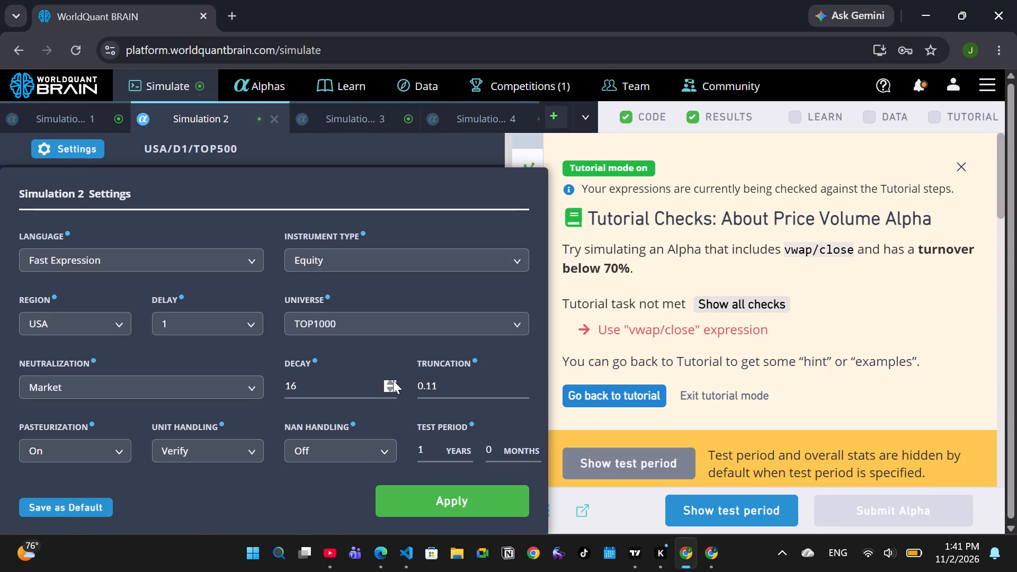
triple_click(389, 383)
triple_click(389, 383)
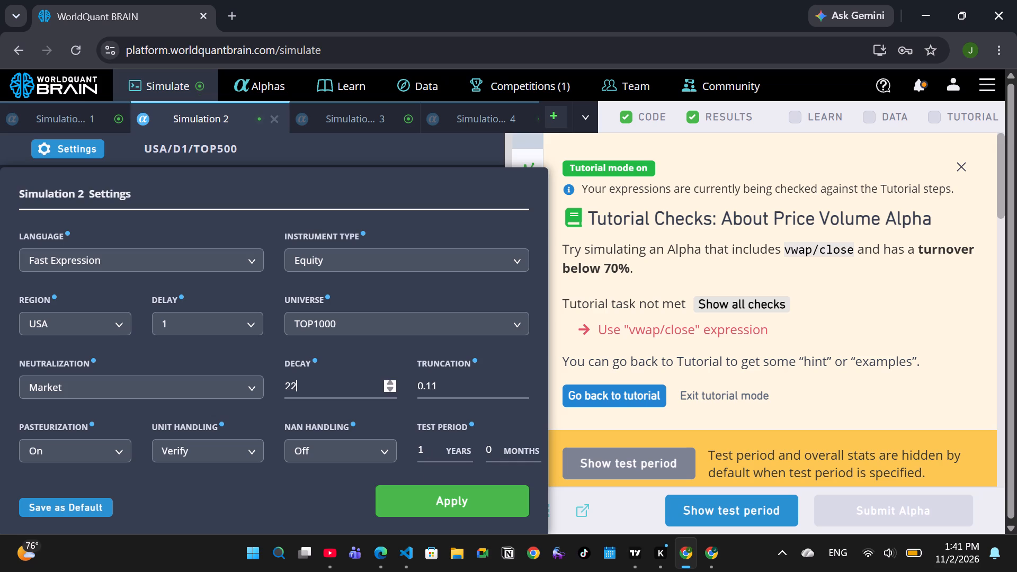
left_click(420, 514)
left_click(448, 511)
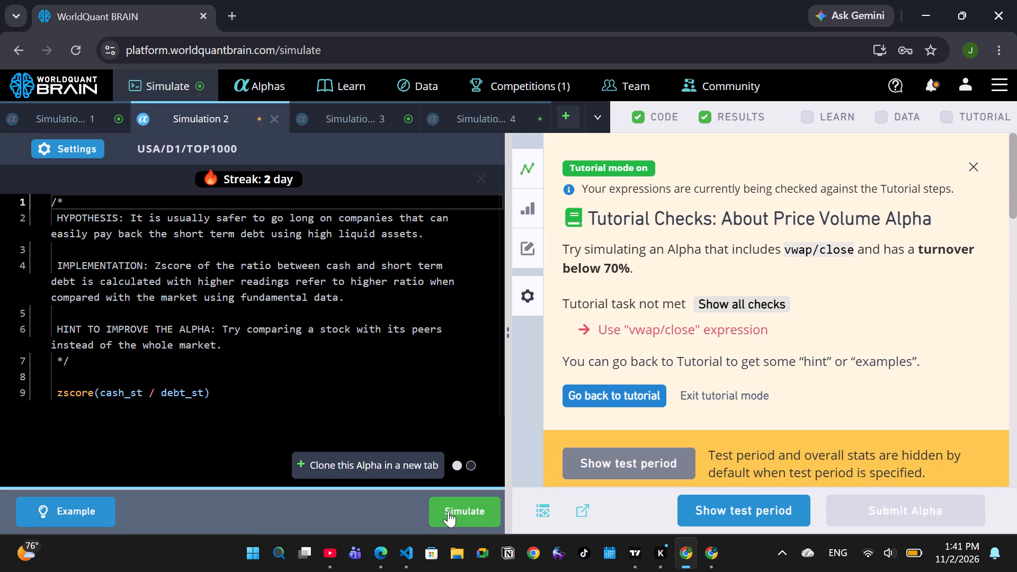
Set Simulation 1's neutralization to Sector, apply the settings and run that simulation again.
left_click(78, 123)
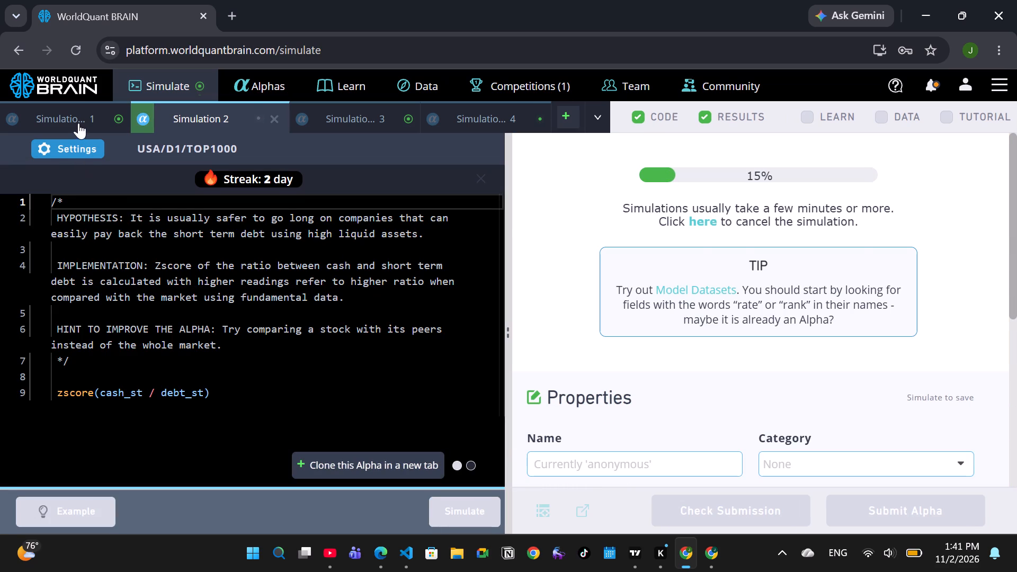
left_click(77, 142)
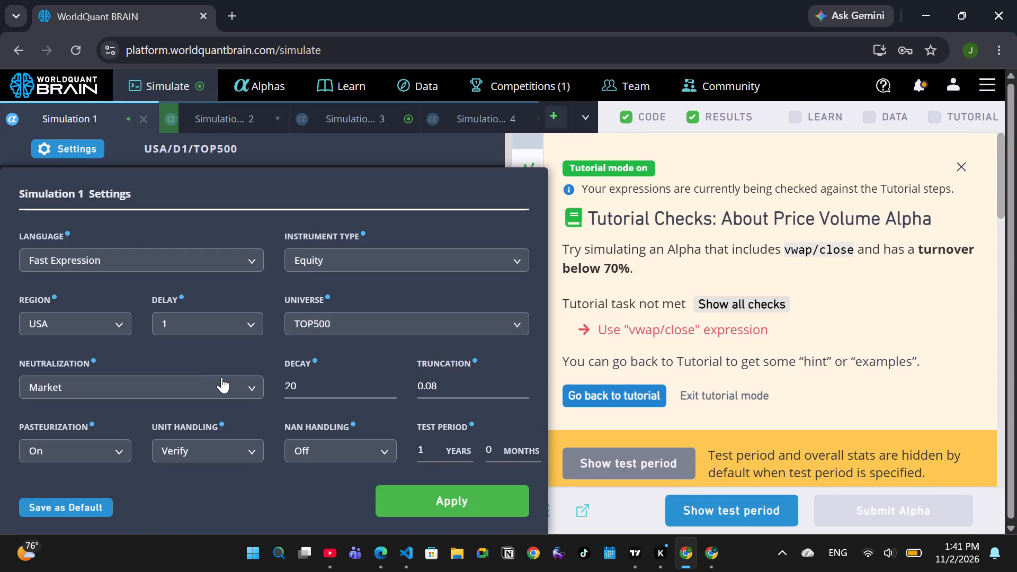
left_click(216, 380)
left_click(117, 463)
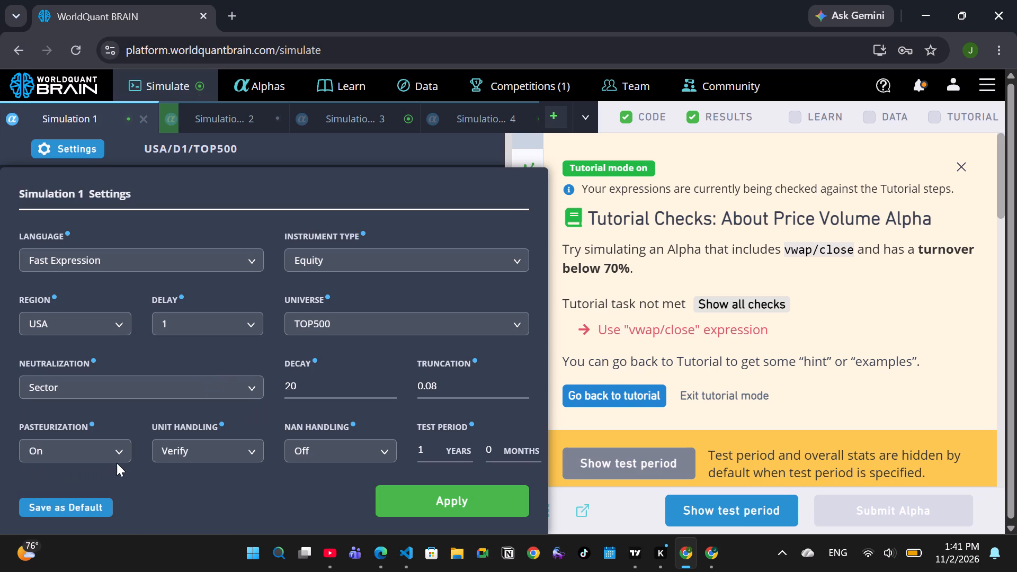
left_click(403, 498)
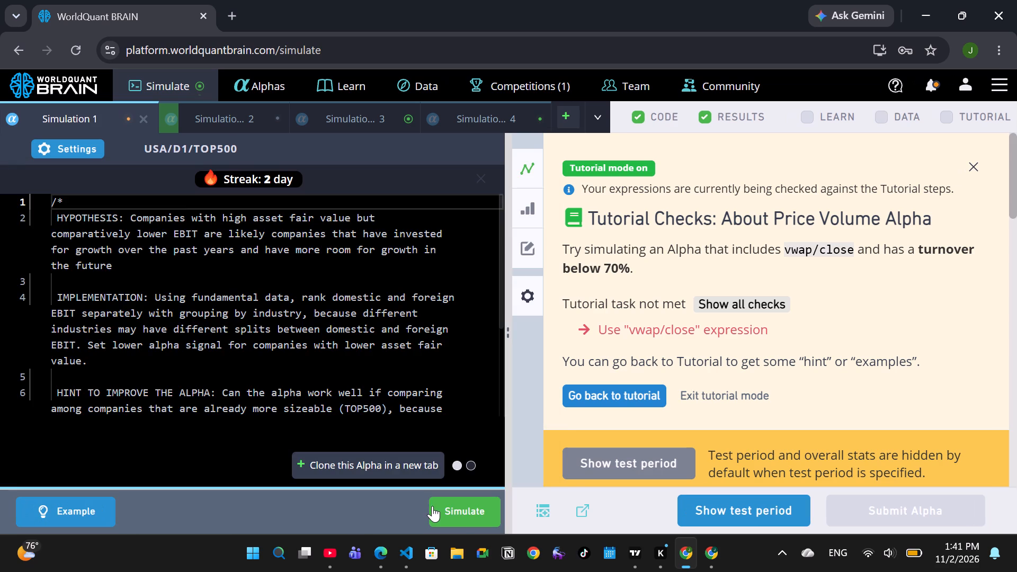
left_click(465, 515)
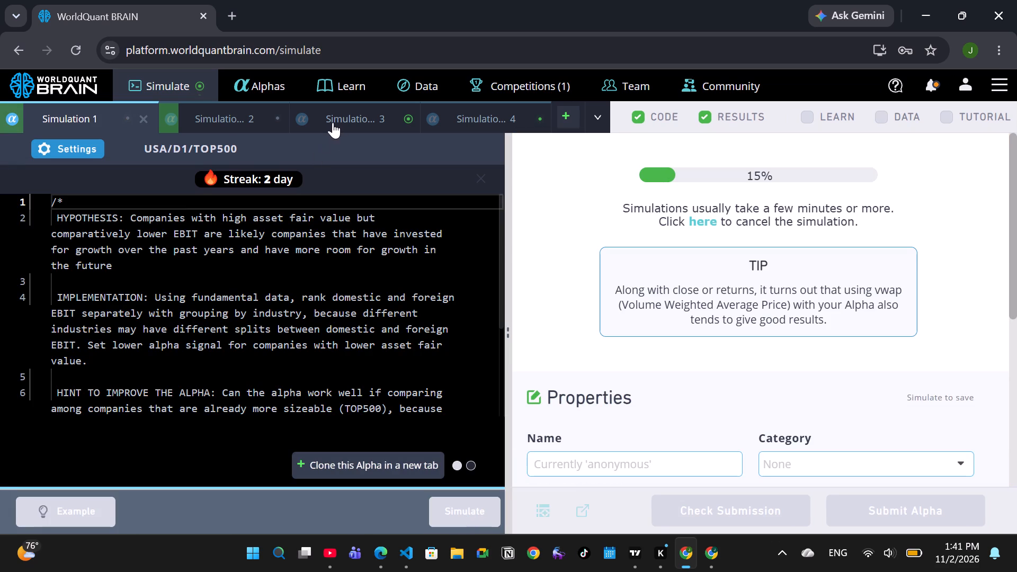
Set Simulation 3's neutralization to Industry, apply the settings and run that simulation again.
left_click(335, 119)
left_click(76, 147)
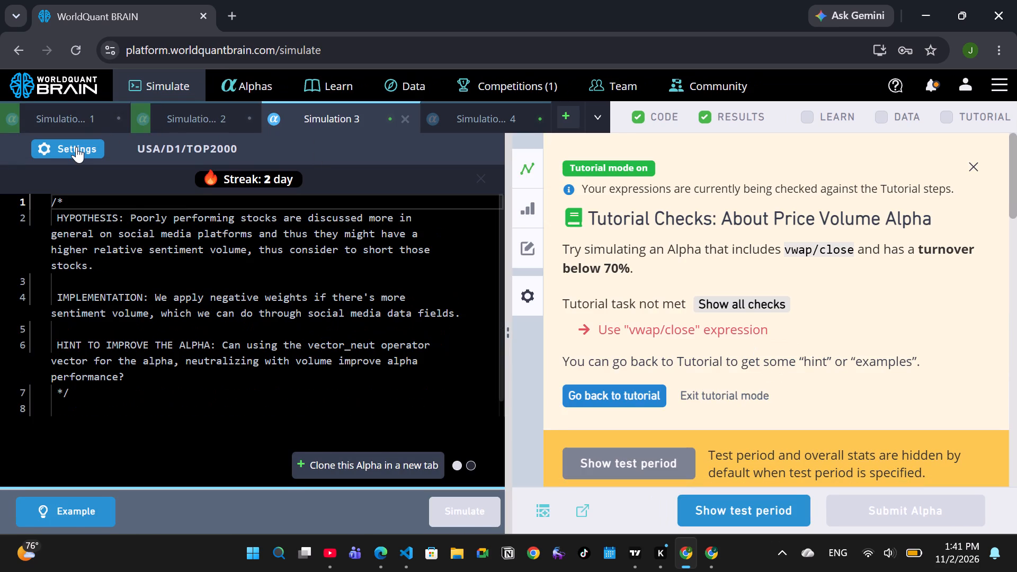
left_click(182, 380)
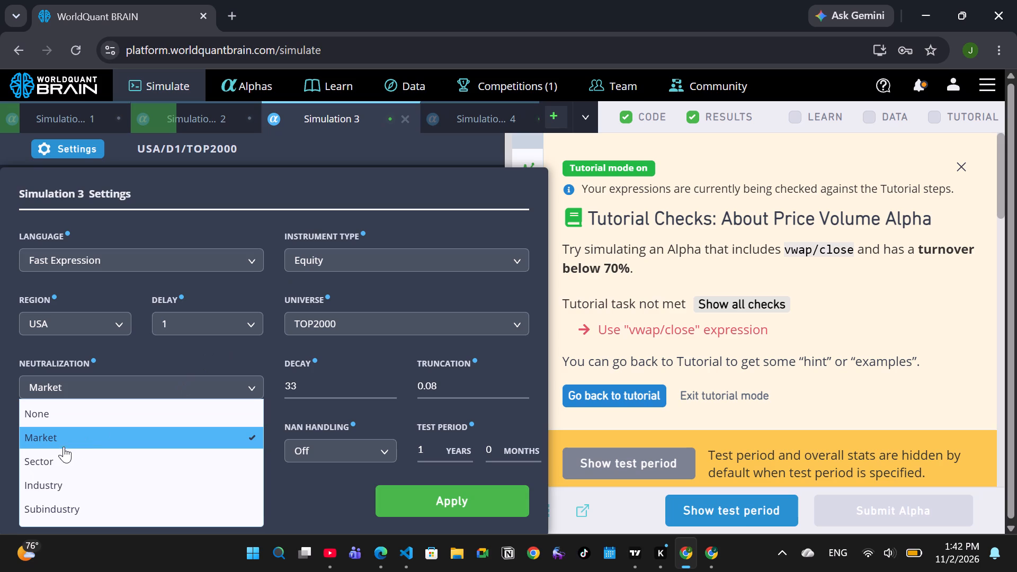
left_click(65, 482)
left_click(425, 504)
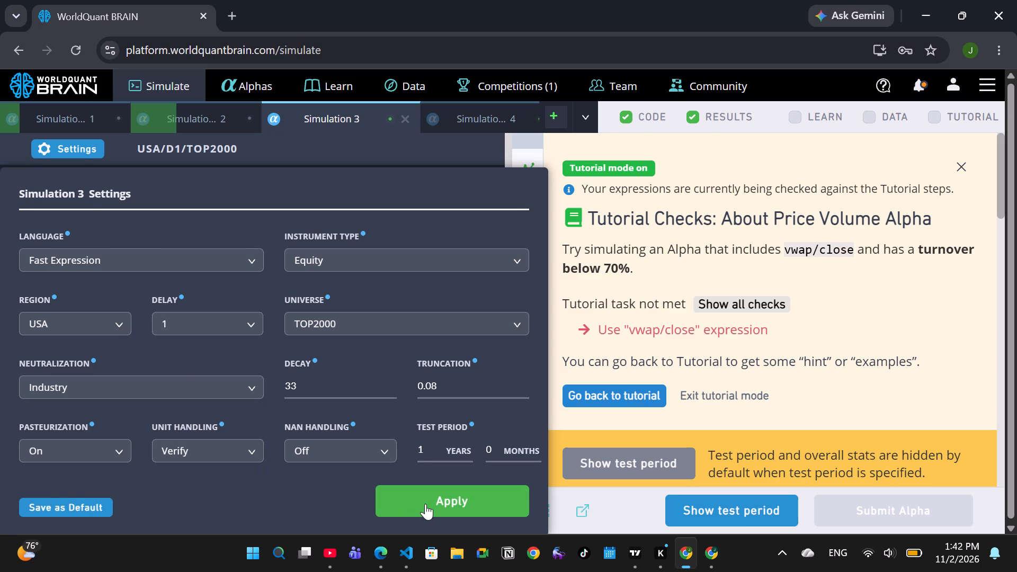
left_click(471, 514)
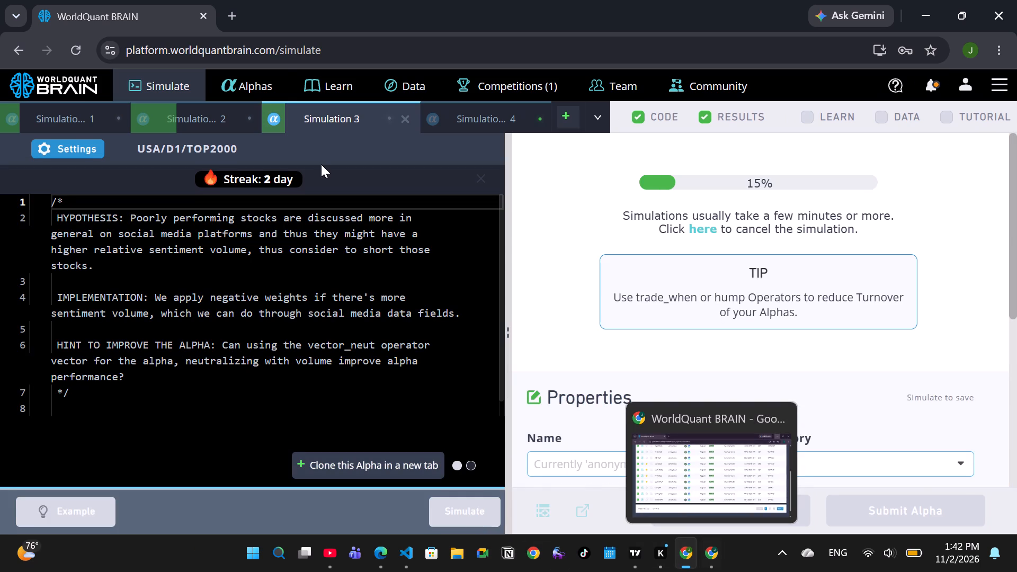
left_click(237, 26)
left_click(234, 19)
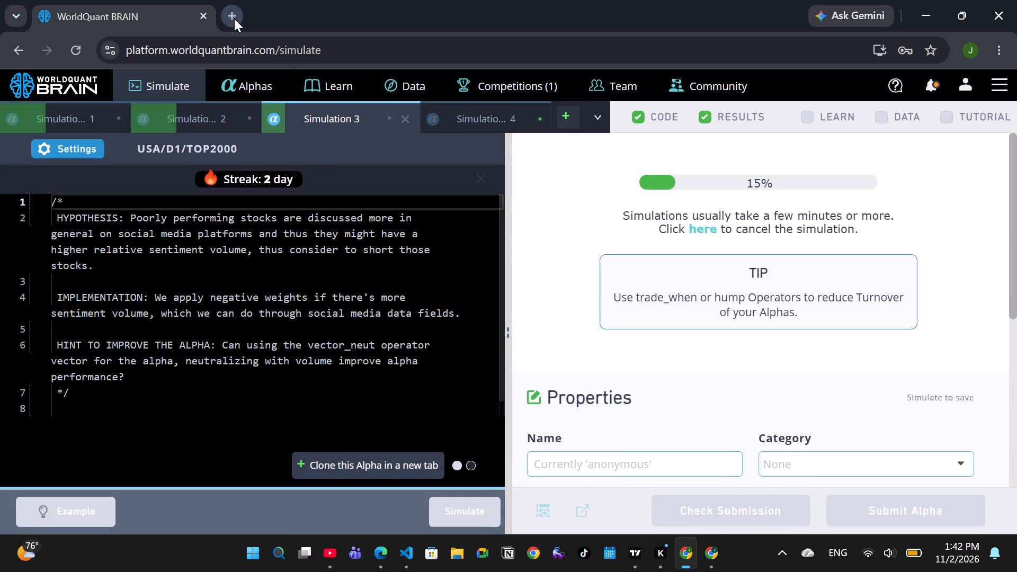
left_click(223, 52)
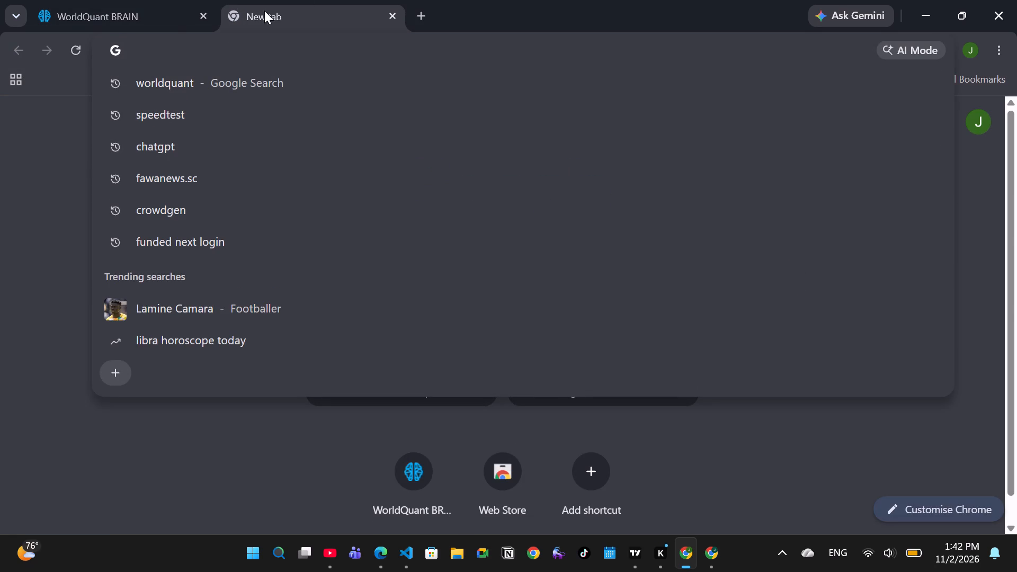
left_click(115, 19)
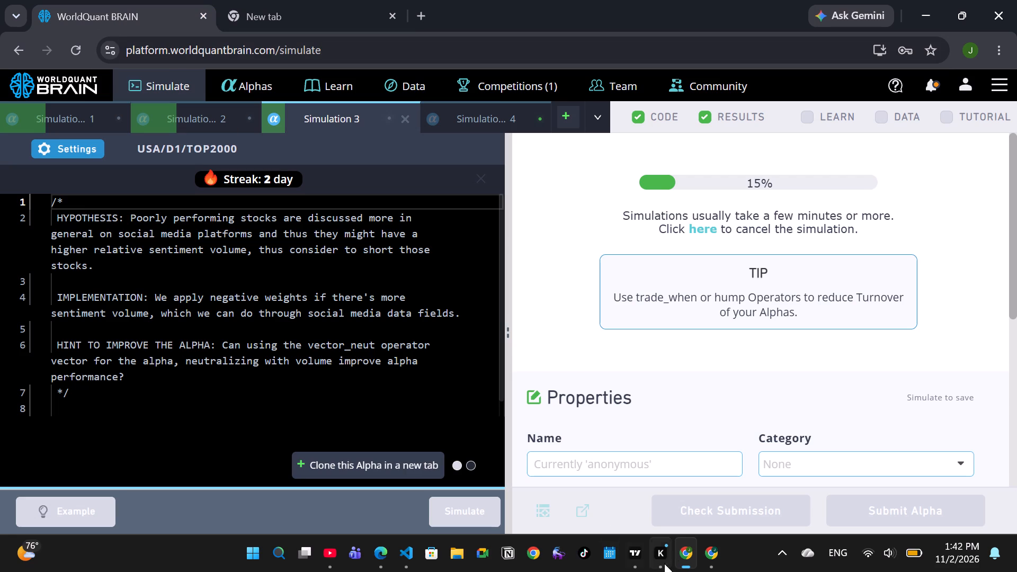
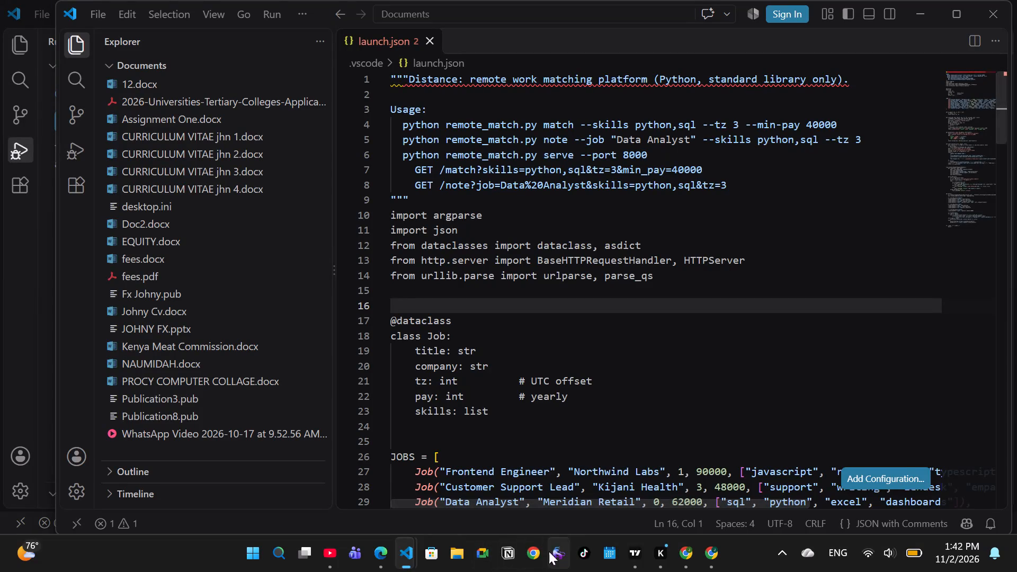
Switch to the Chrome window showing the submitted alphas and run a Google search for ellistask in a new tab.
left_click(687, 551)
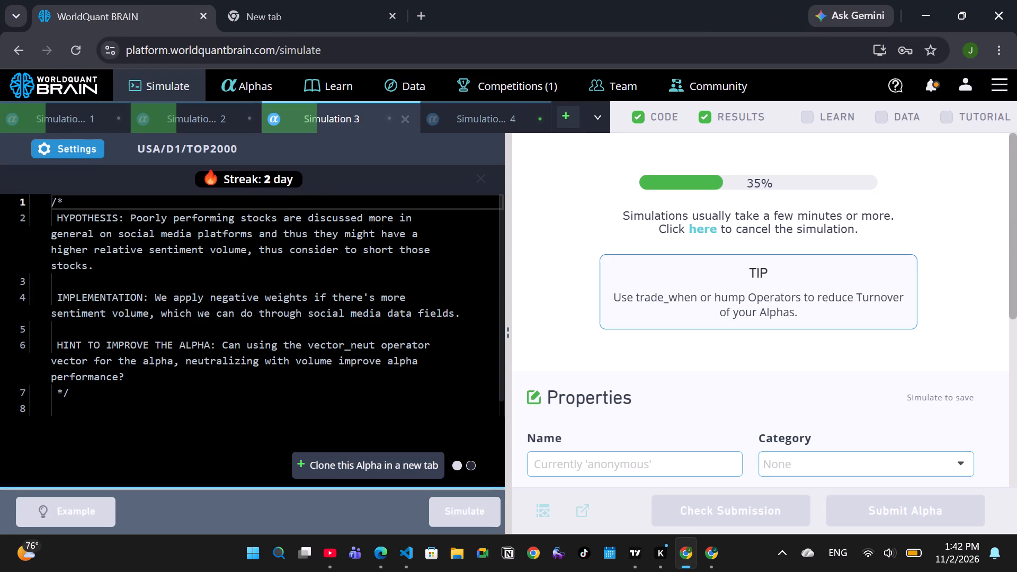
left_click(706, 567)
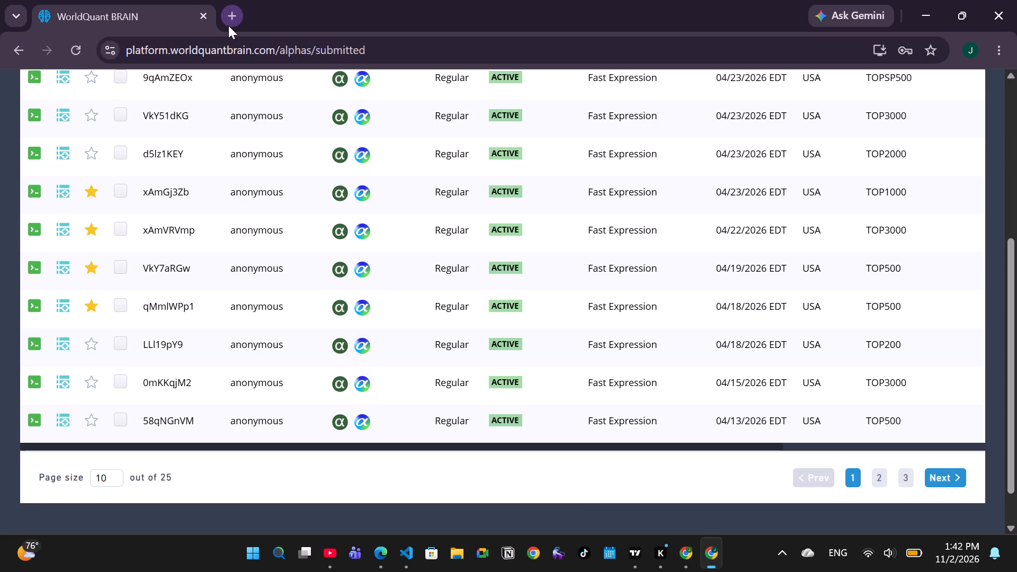
left_click(228, 25)
left_click(169, 58)
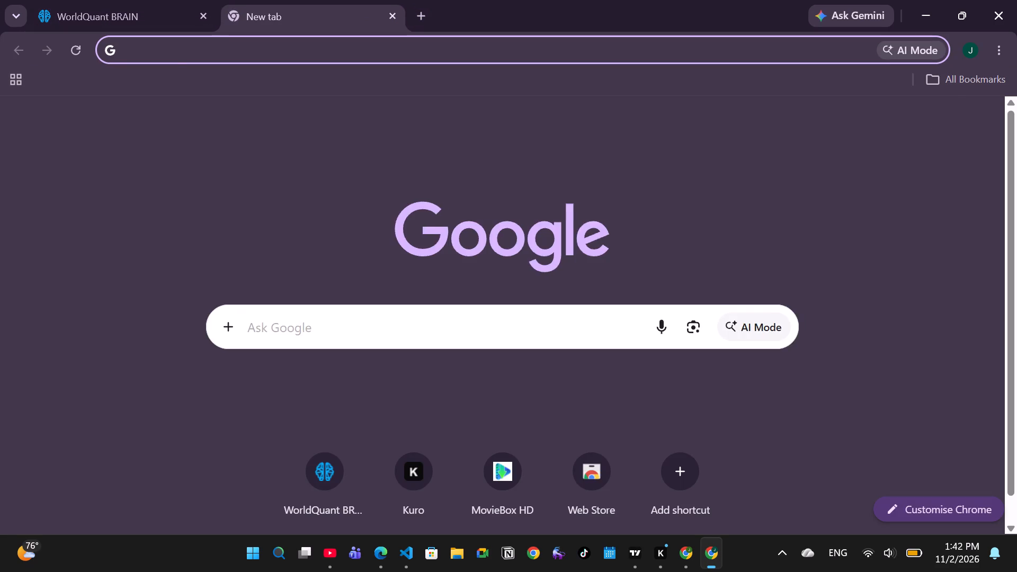
left_click(140, 109)
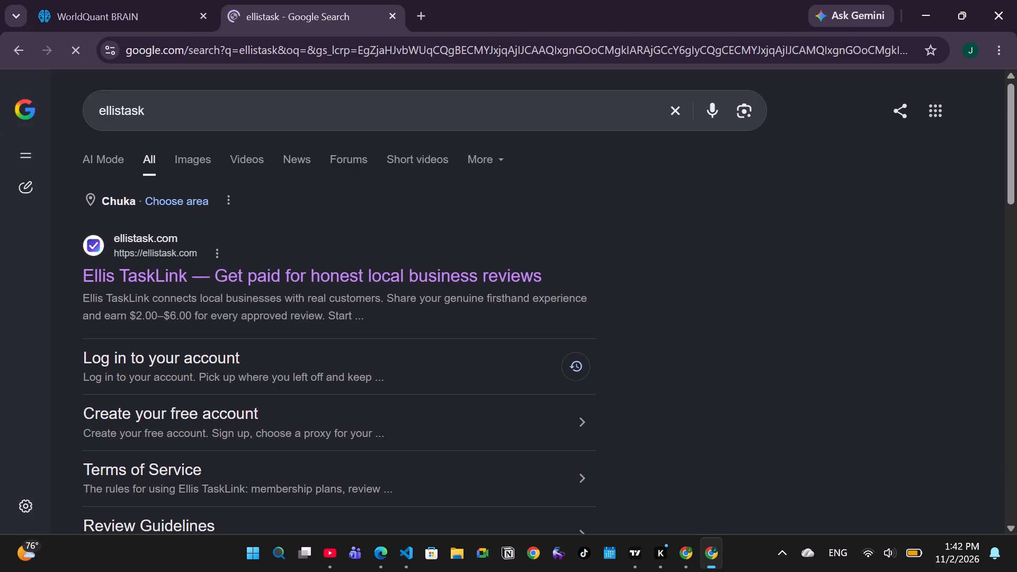
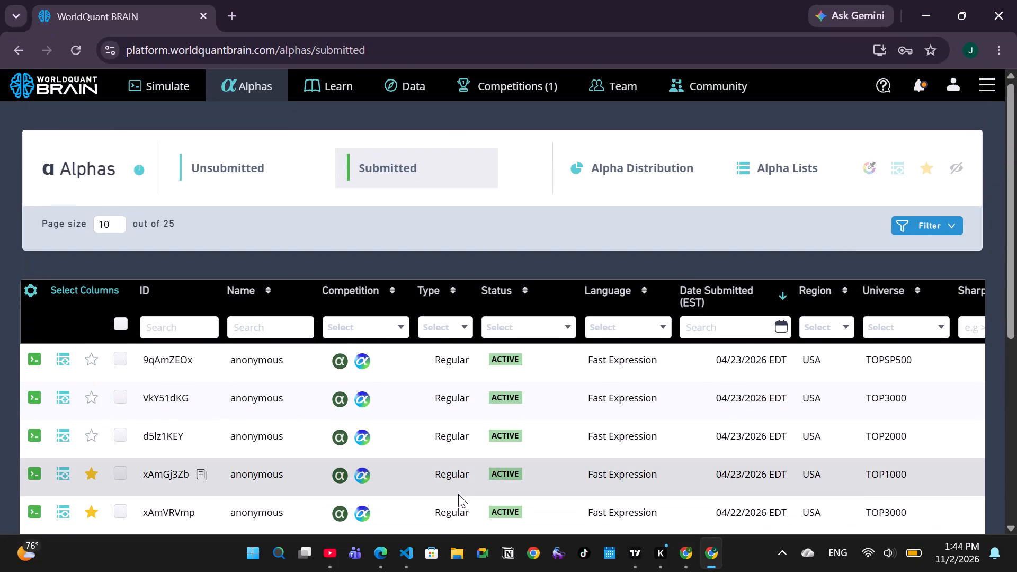
Return to the simulation window, reveal Simulation 3's test period and examine its IS summary and submission checks.
scroll(458, 494, "up", 1)
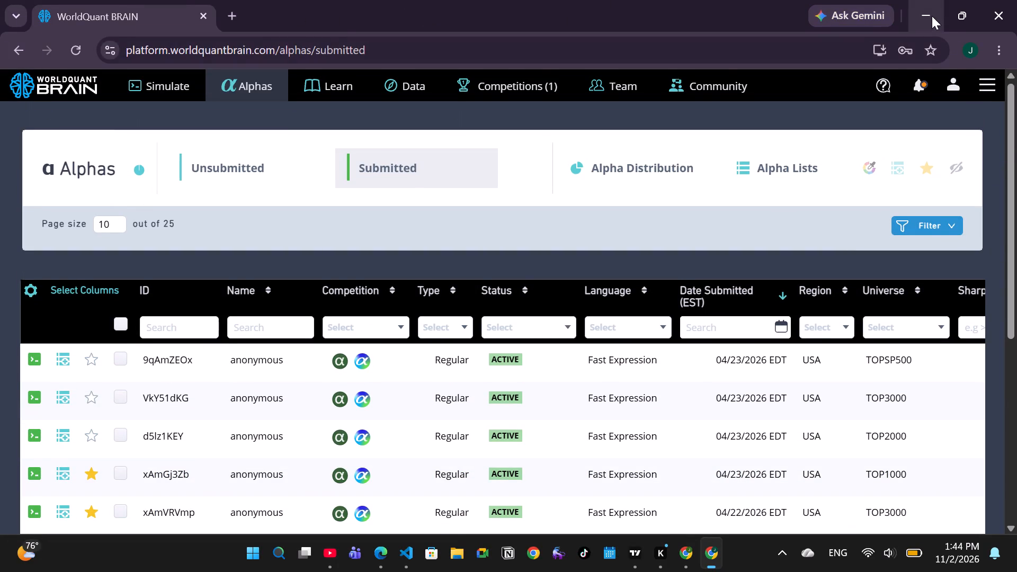
left_click(932, 16)
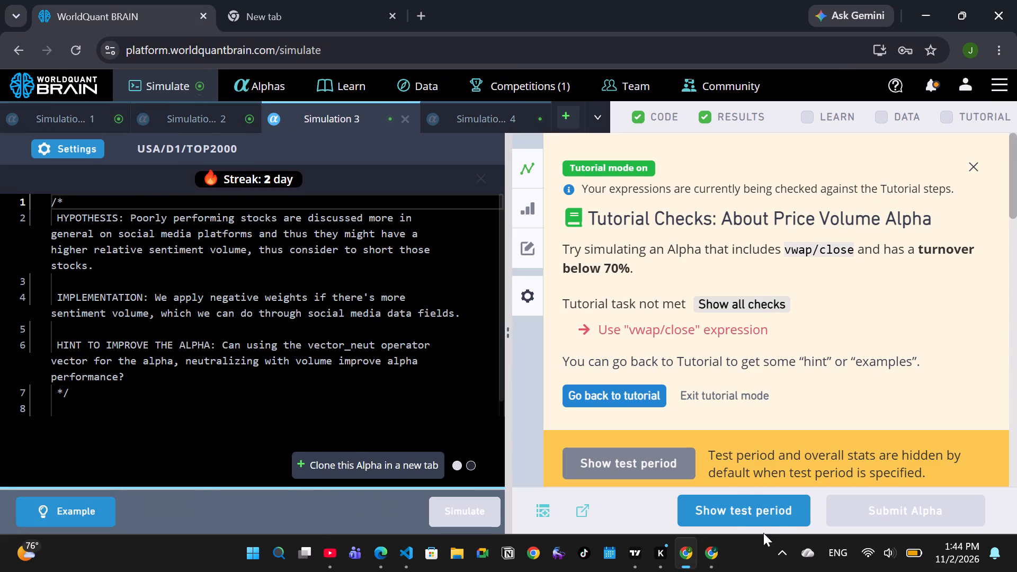
left_click(738, 515)
scroll(796, 364, "down", 2)
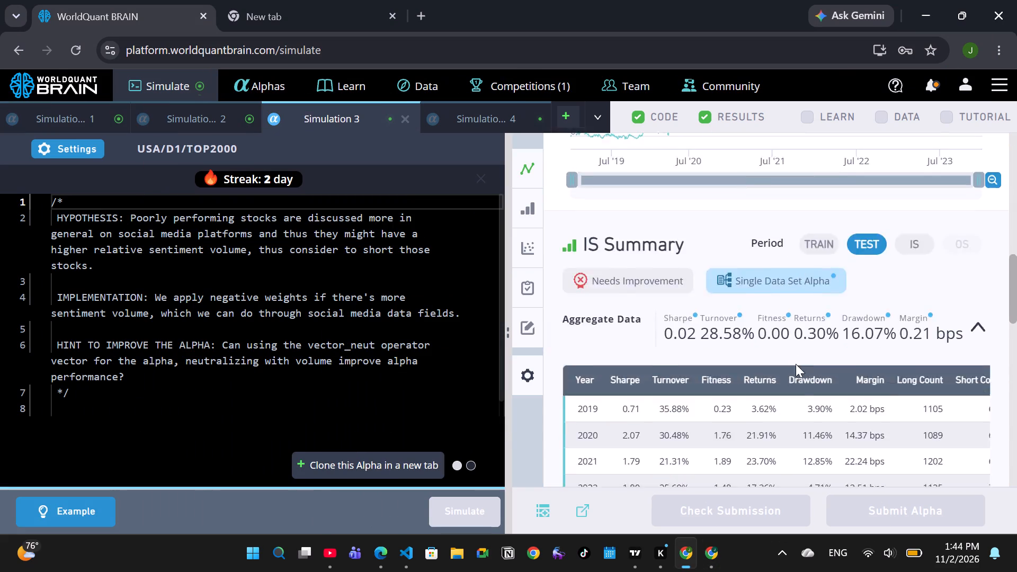
scroll(796, 364, "down", 4)
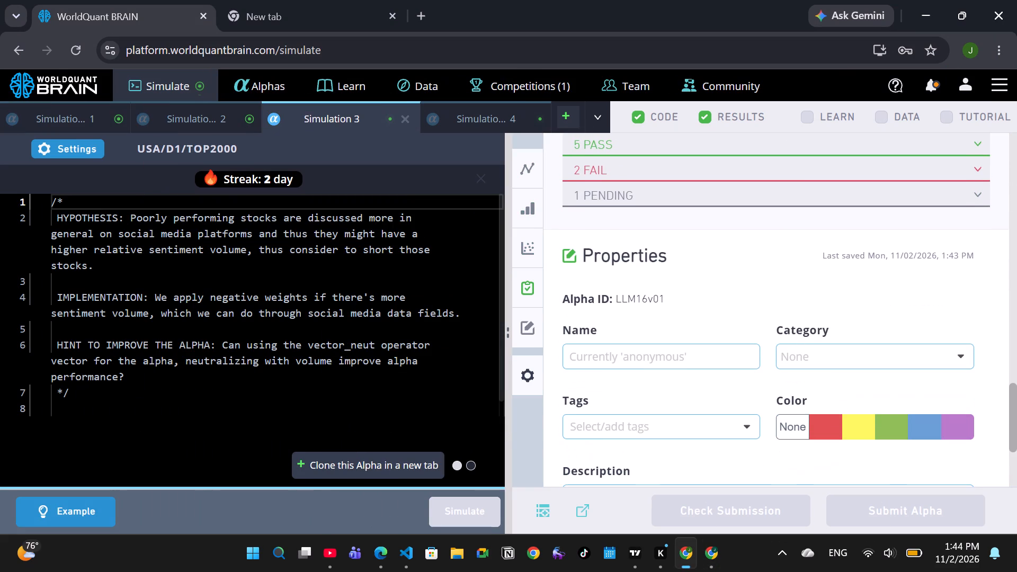
Set Simulation 3's decay to 38, apply the settings and rerun the simulation.
left_click(78, 154)
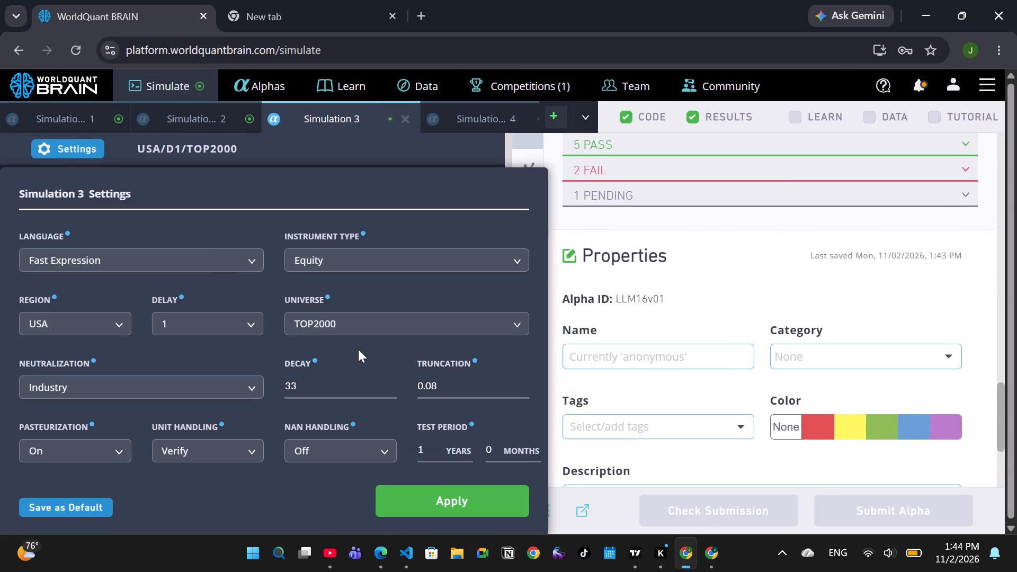
triple_click(389, 383)
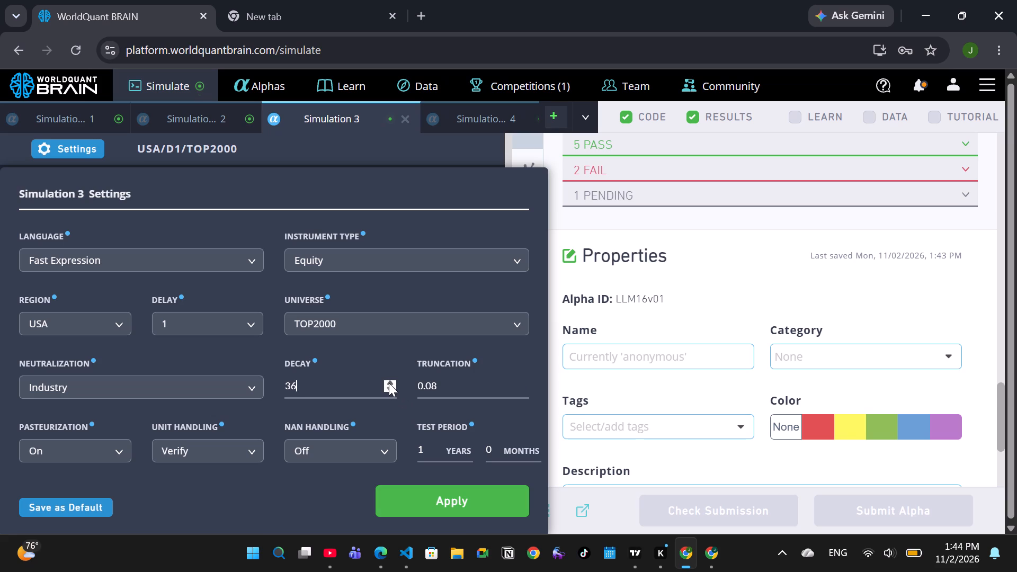
double_click(389, 383)
left_click(416, 514)
left_click(458, 513)
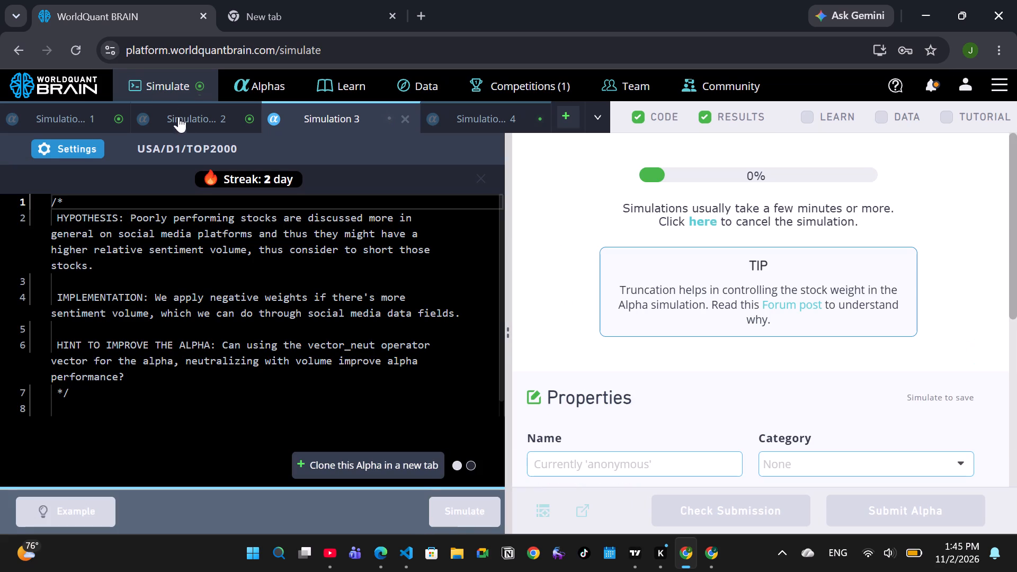
Set Simulation 2's neutralization to Sector, apply the settings and rerun the simulation.
left_click(181, 121)
left_click(91, 153)
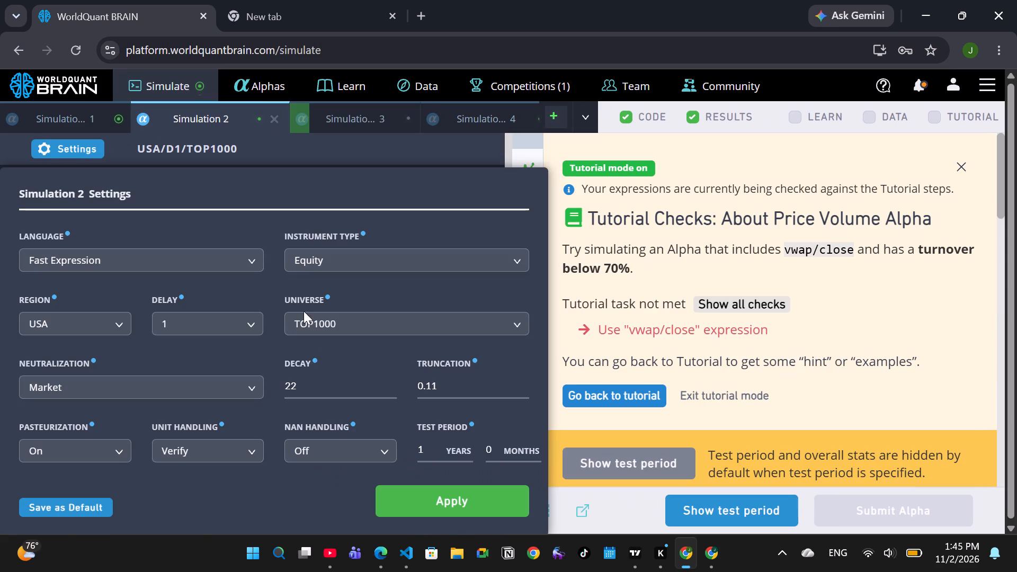
left_click(247, 386)
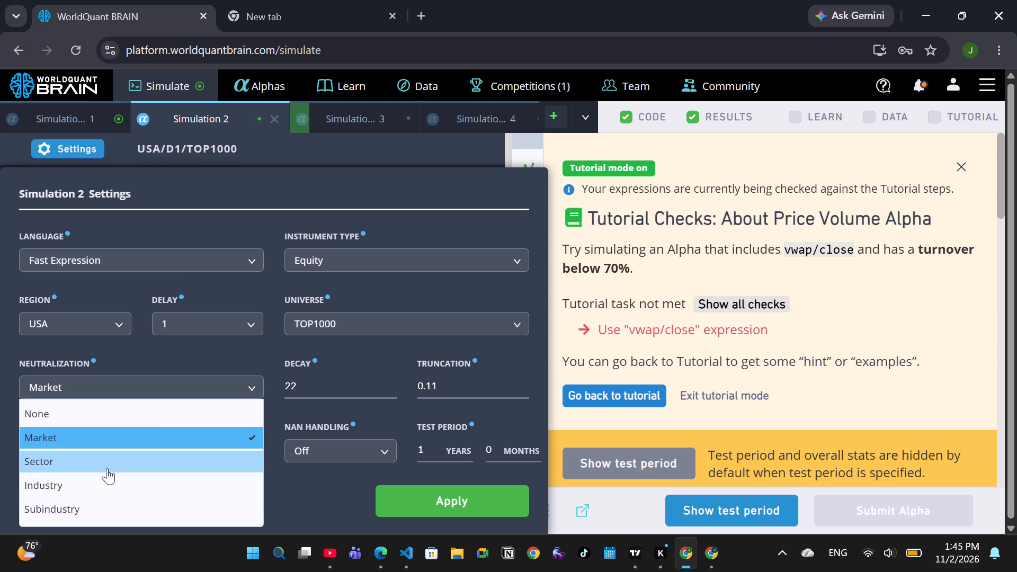
left_click(108, 471)
left_click(408, 496)
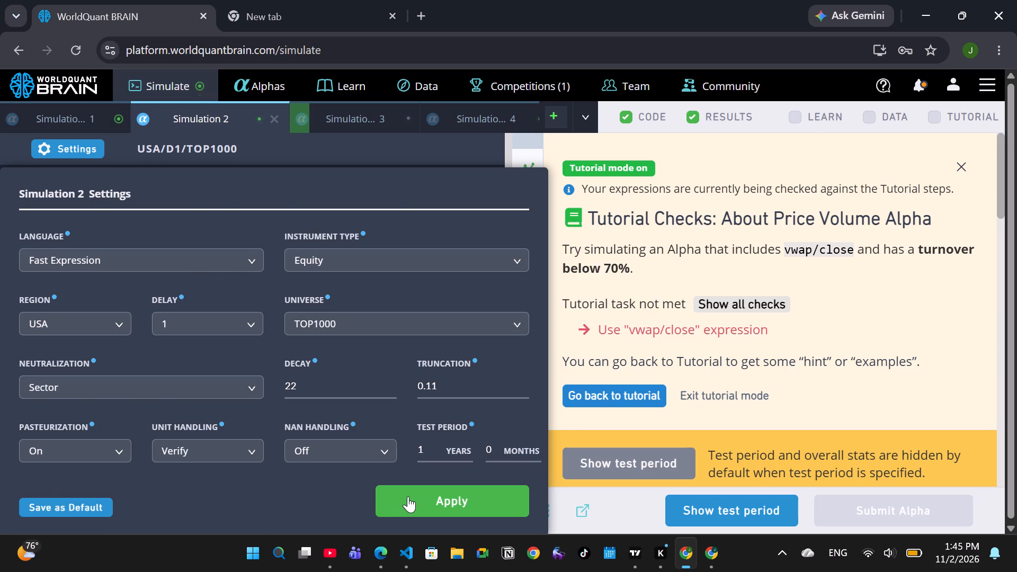
left_click(464, 514)
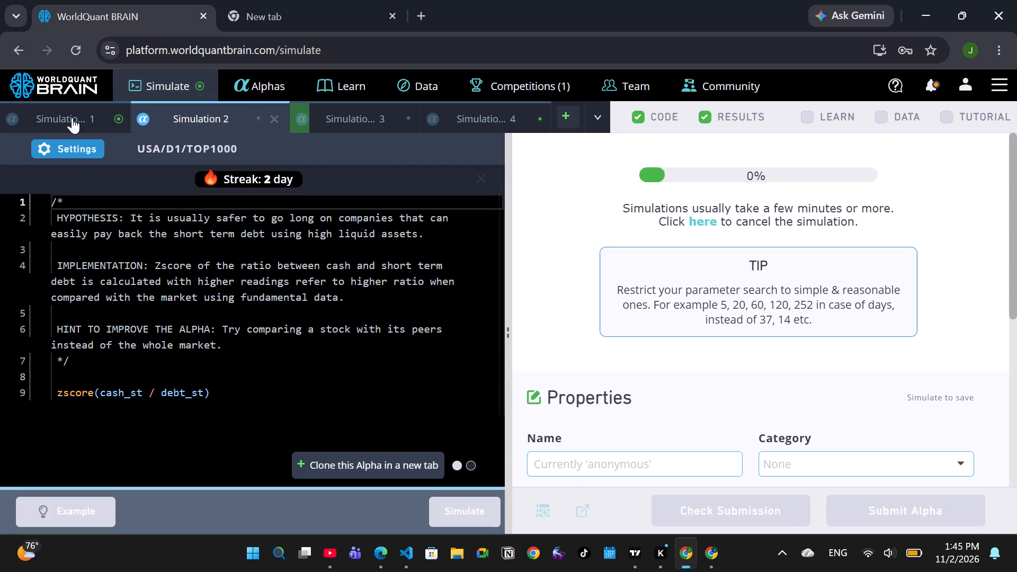
Set Simulation 1's neutralization to Industry, apply the settings and rerun the simulation.
left_click(72, 118)
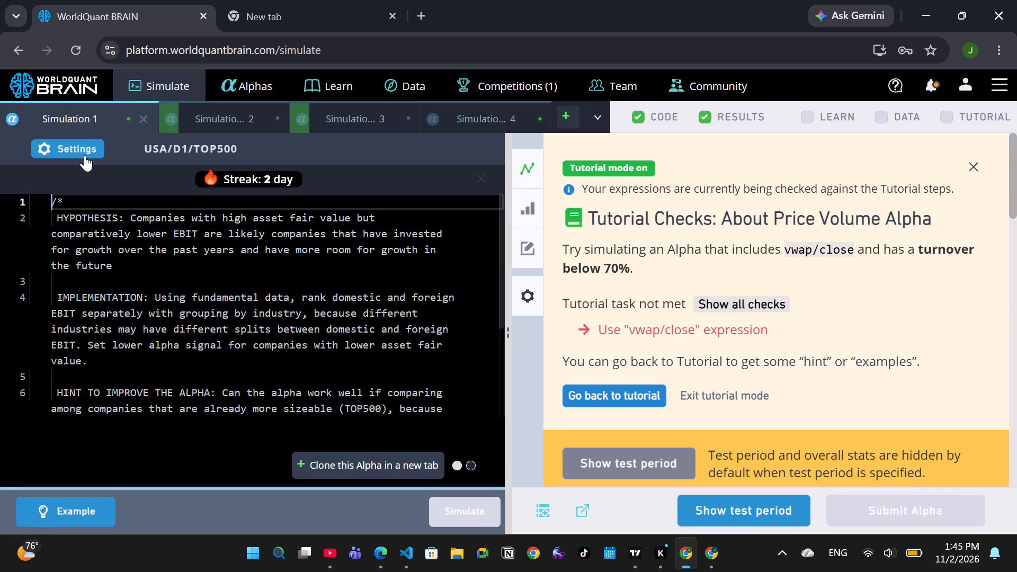
left_click(85, 155)
left_click(251, 392)
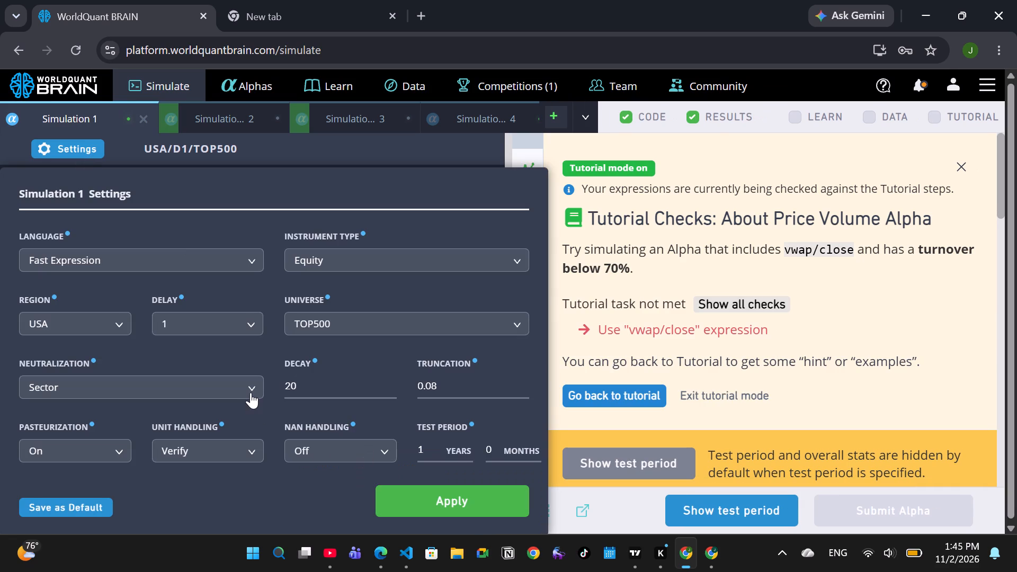
left_click(118, 494)
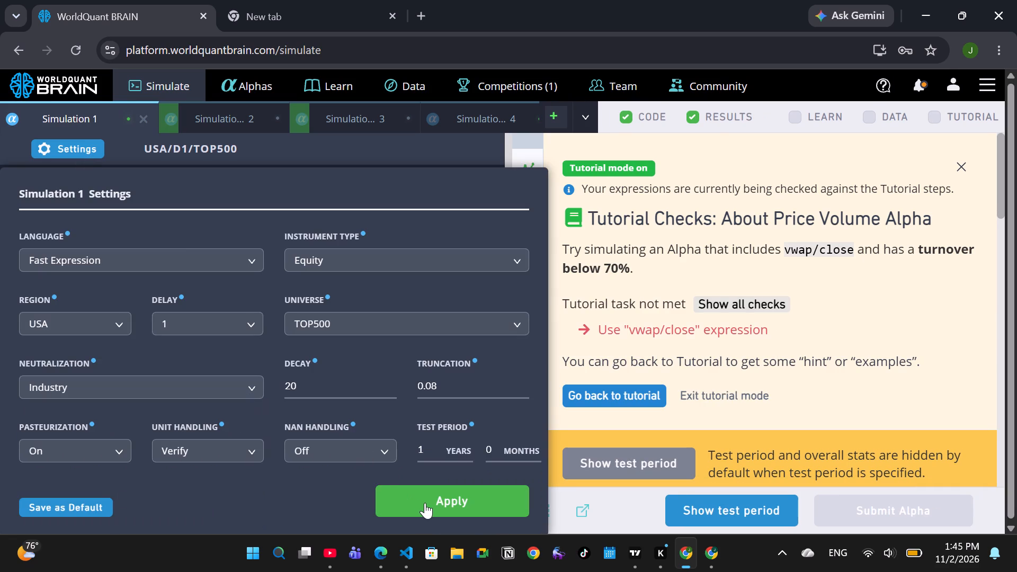
left_click(430, 503)
left_click(458, 503)
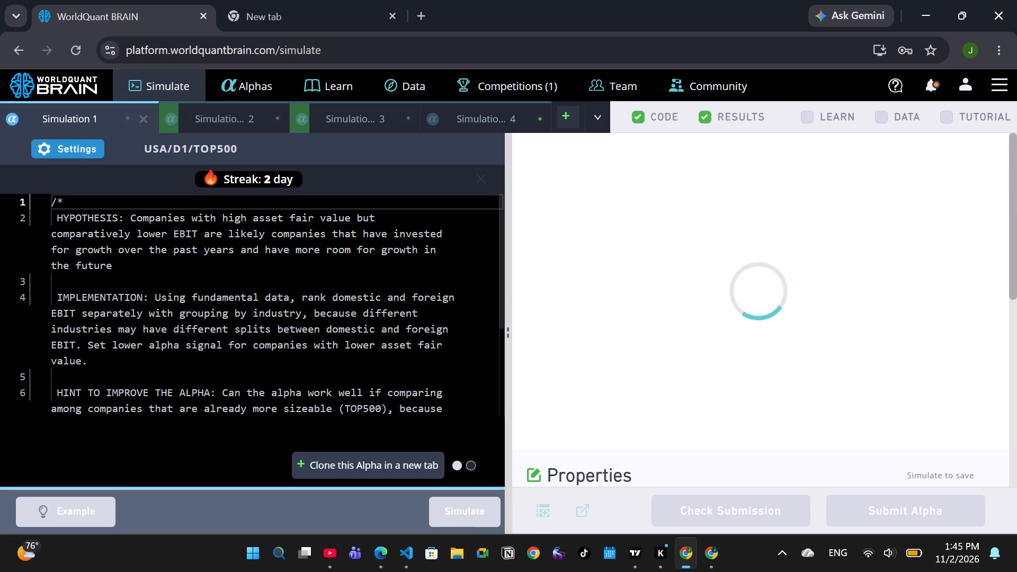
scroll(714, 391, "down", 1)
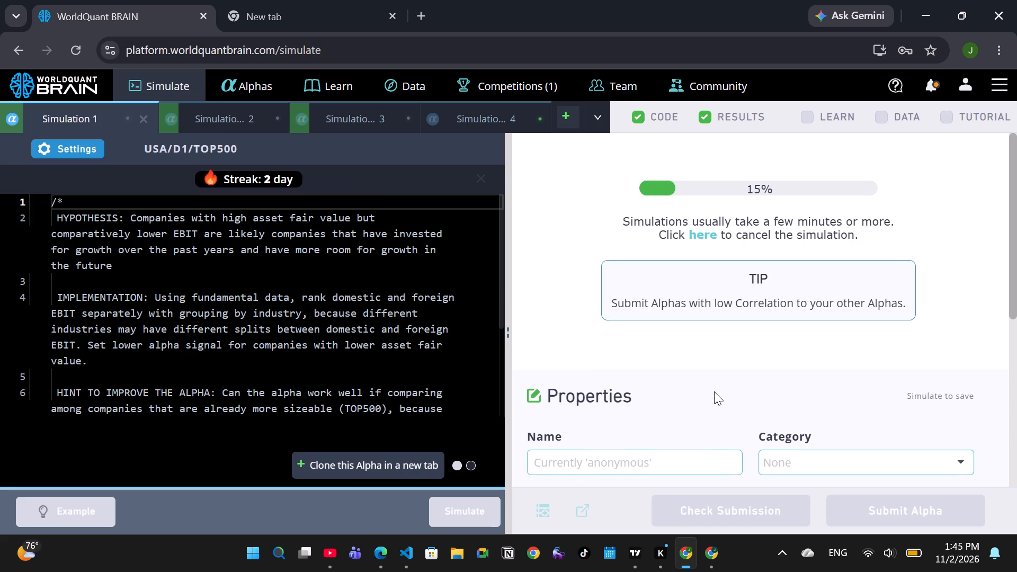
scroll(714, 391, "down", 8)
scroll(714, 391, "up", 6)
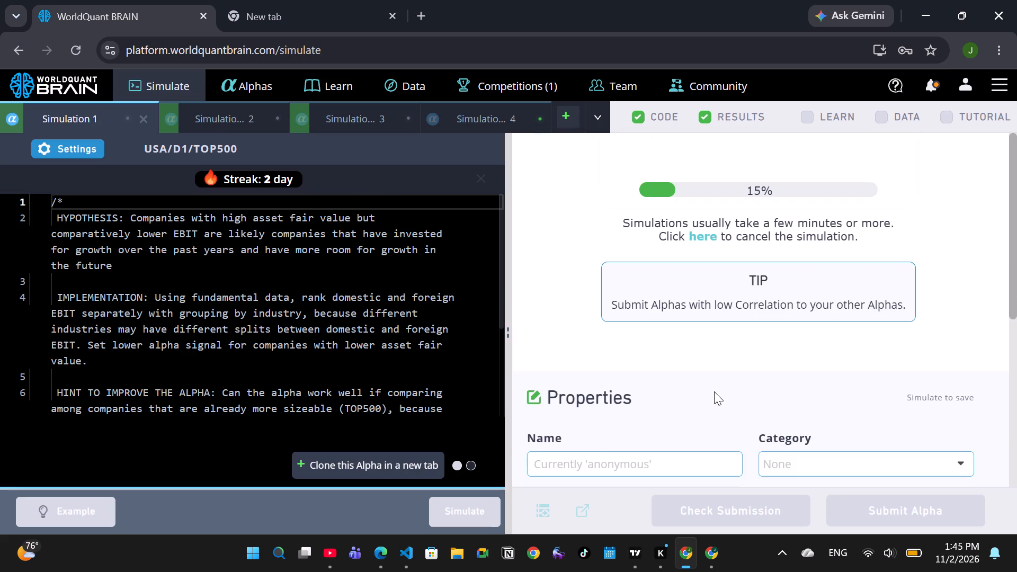
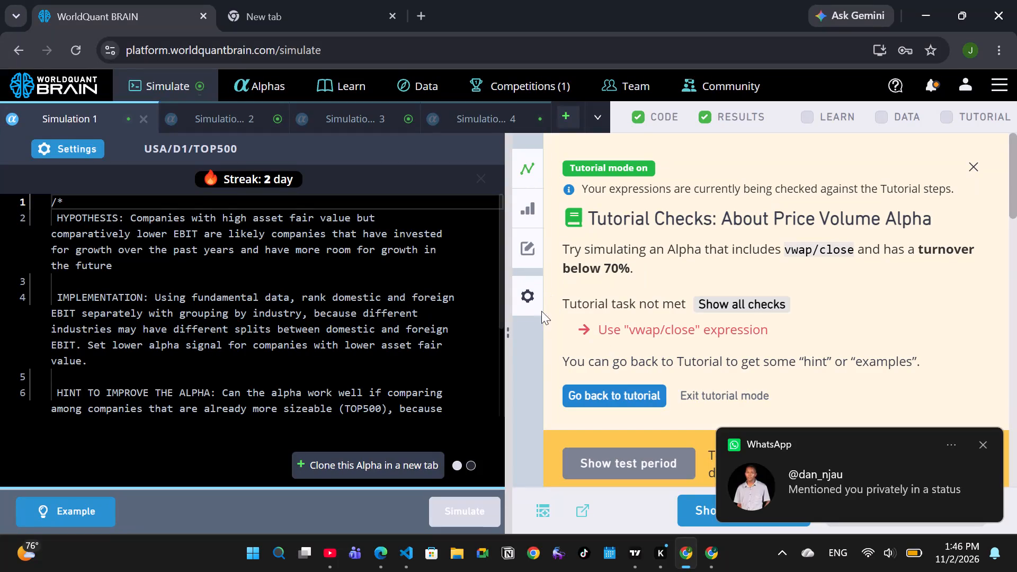
Set Simulation 1's decay to 25 and neutralization to Market, apply the settings and rerun the simulation.
left_click(58, 156)
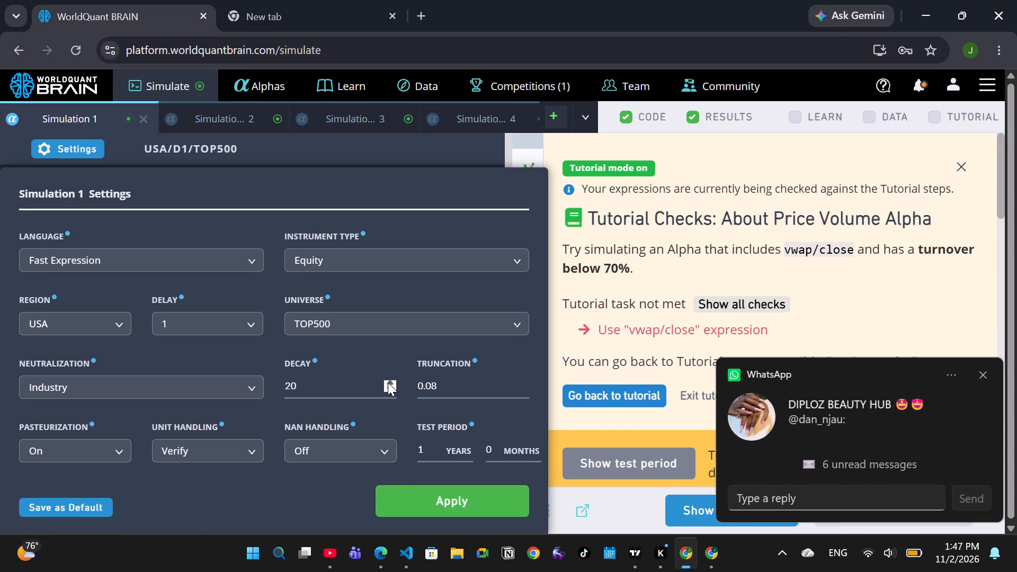
triple_click(389, 382)
double_click(389, 382)
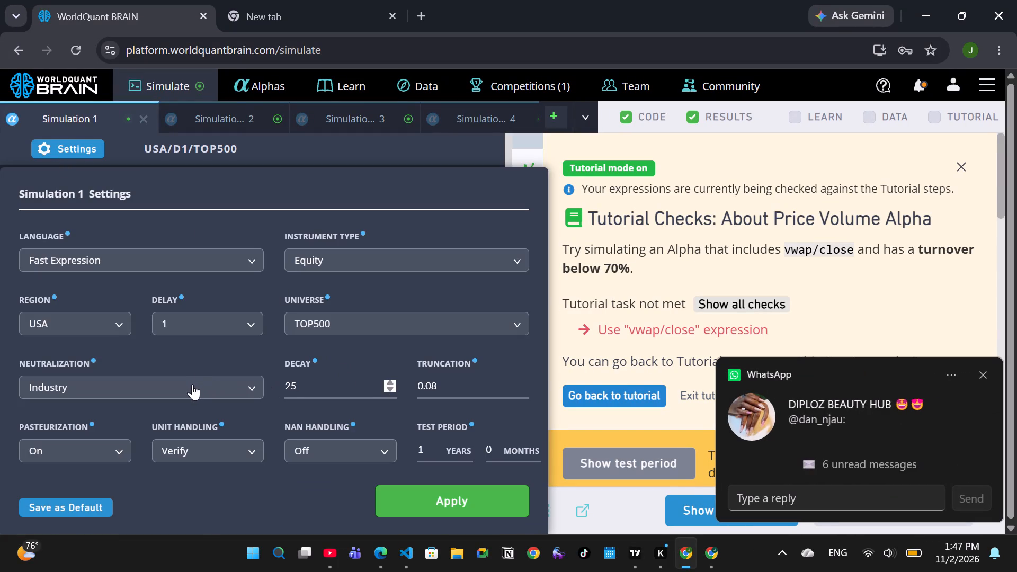
left_click(192, 384)
left_click(94, 428)
left_click(425, 499)
left_click(459, 508)
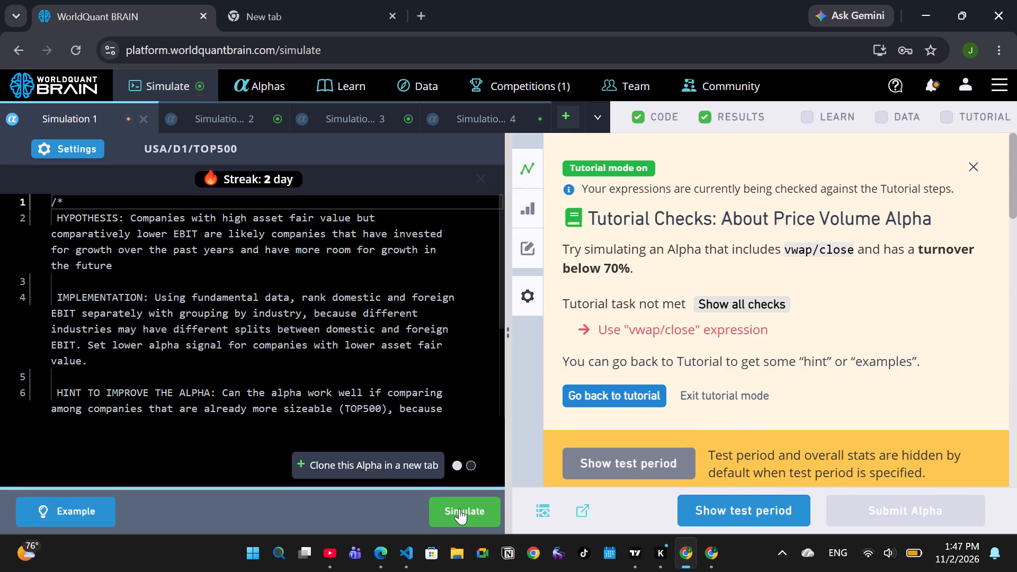
Set Simulation 2's neutralization to Market, apply the settings and rerun the simulation.
left_click(203, 115)
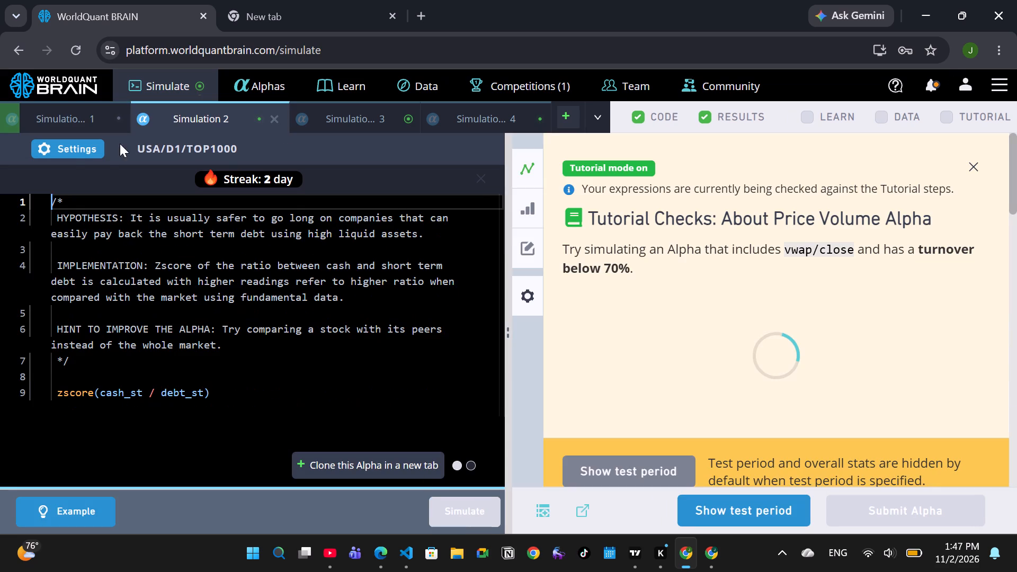
left_click(82, 154)
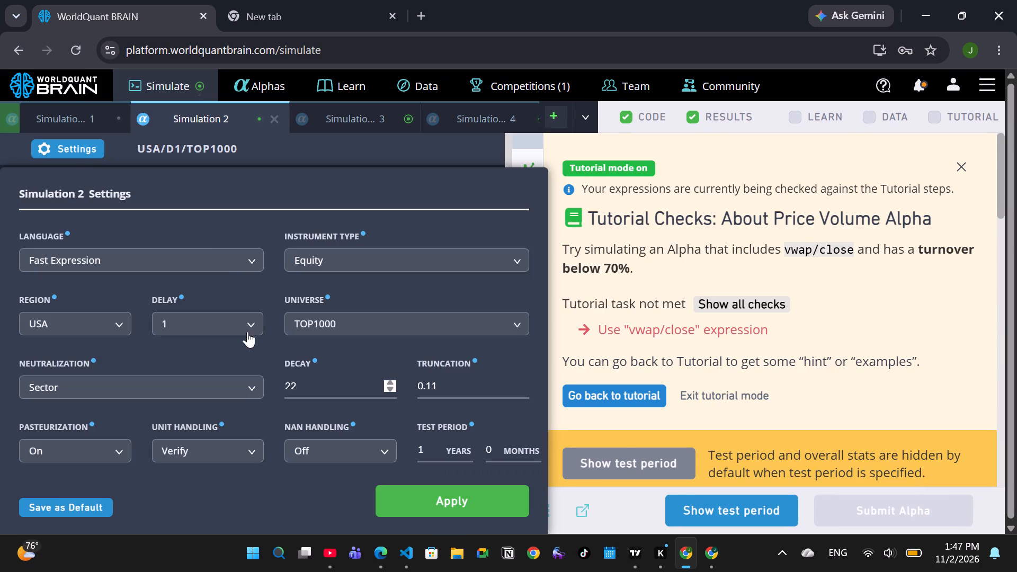
left_click(238, 389)
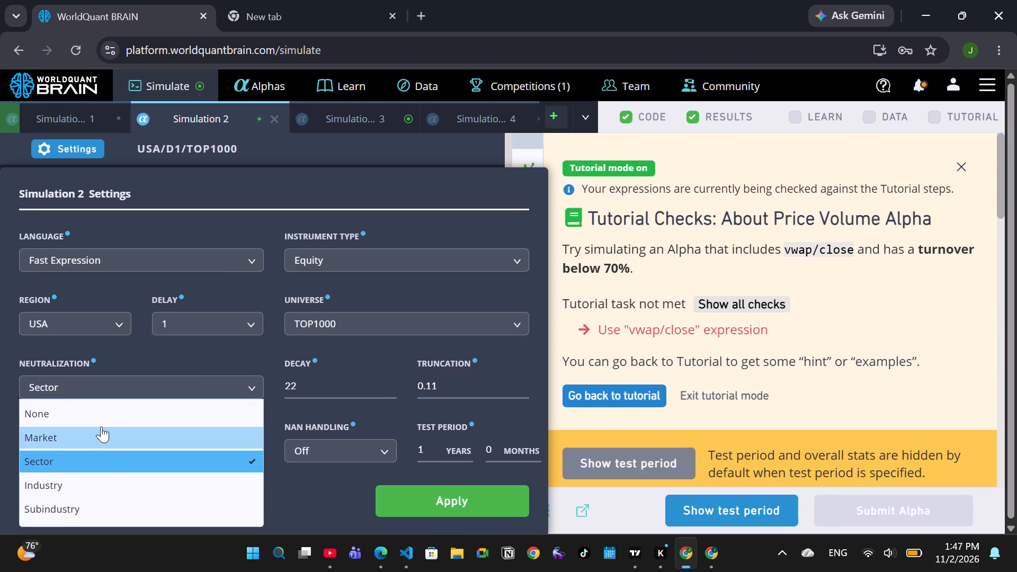
left_click(101, 426)
left_click(402, 510)
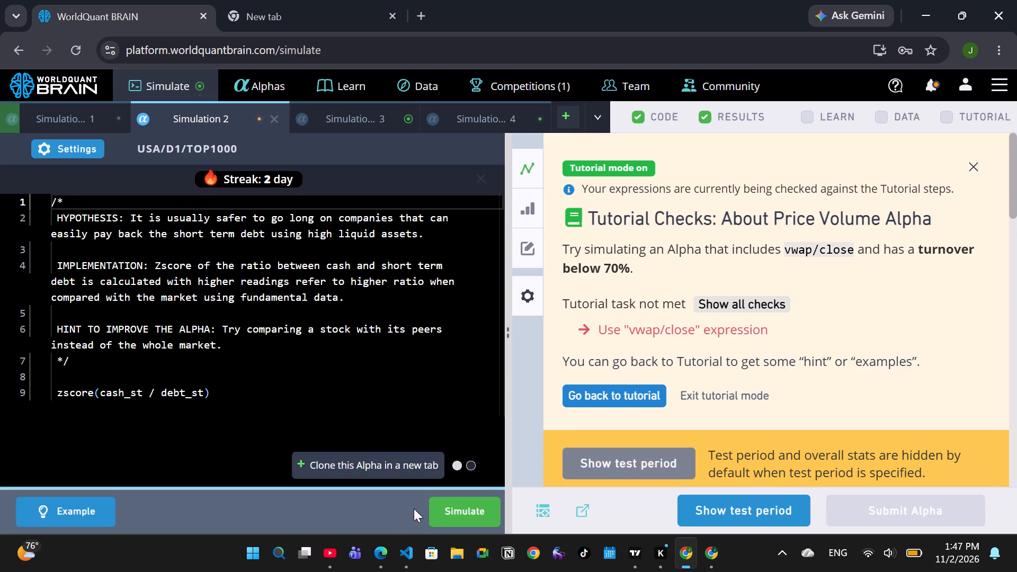
left_click(449, 512)
Open the settings of Simulation 3.
left_click(349, 115)
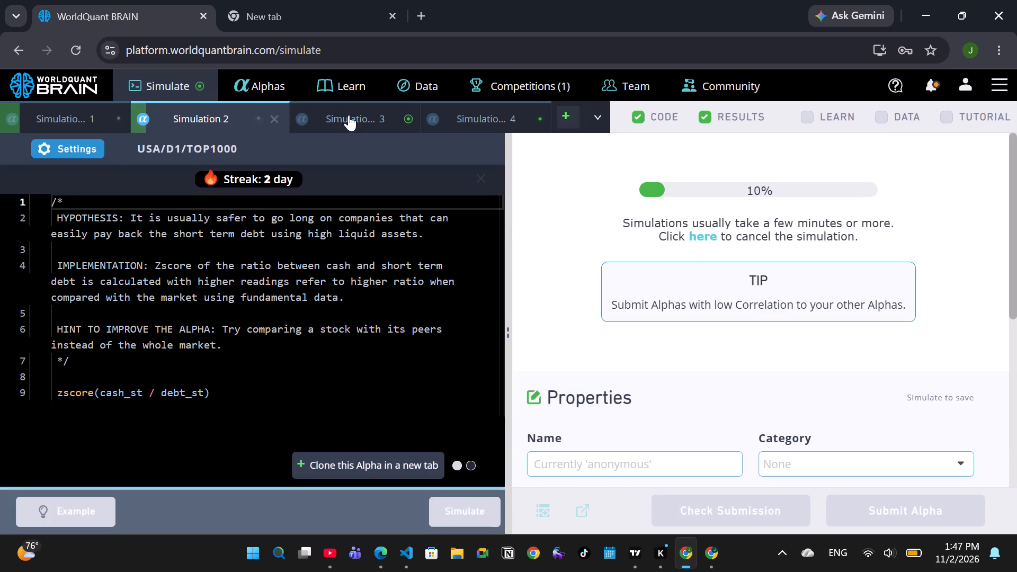
left_click(90, 155)
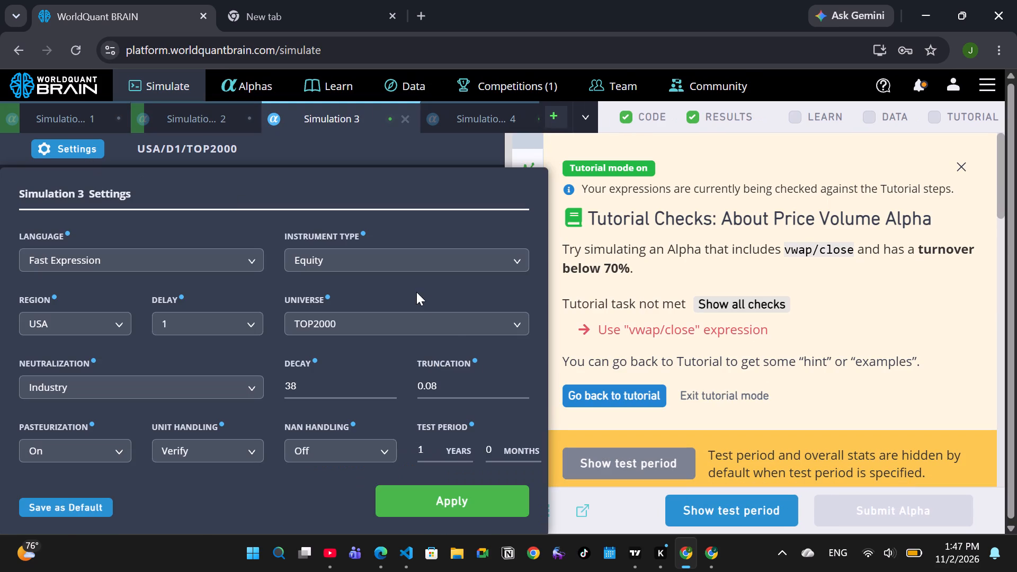
Set Simulation 3's truncation to 0.12 and universe to TOP500, apply the settings and rerun the simulation.
triple_click(523, 382)
left_click(523, 382)
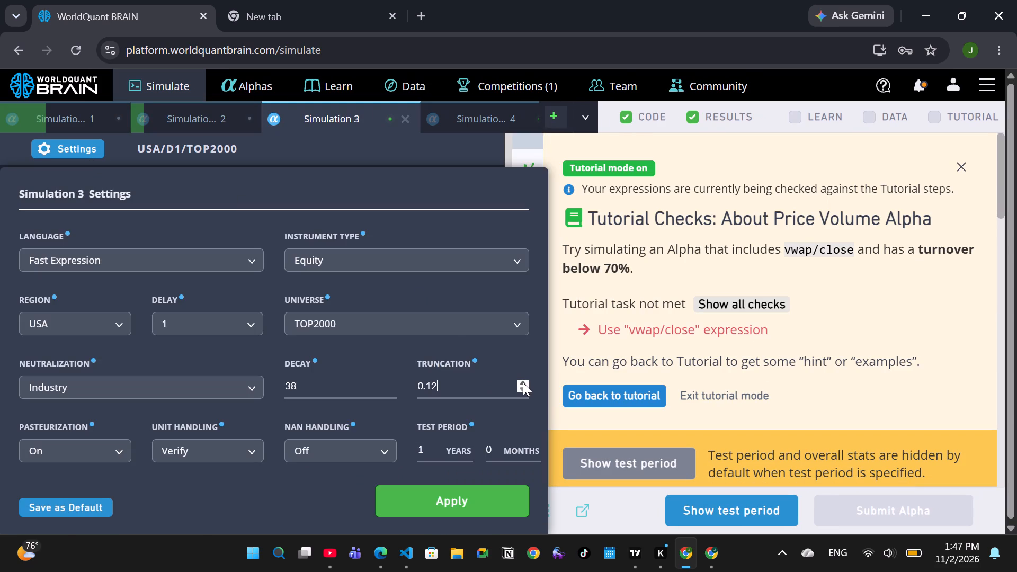
left_click(480, 326)
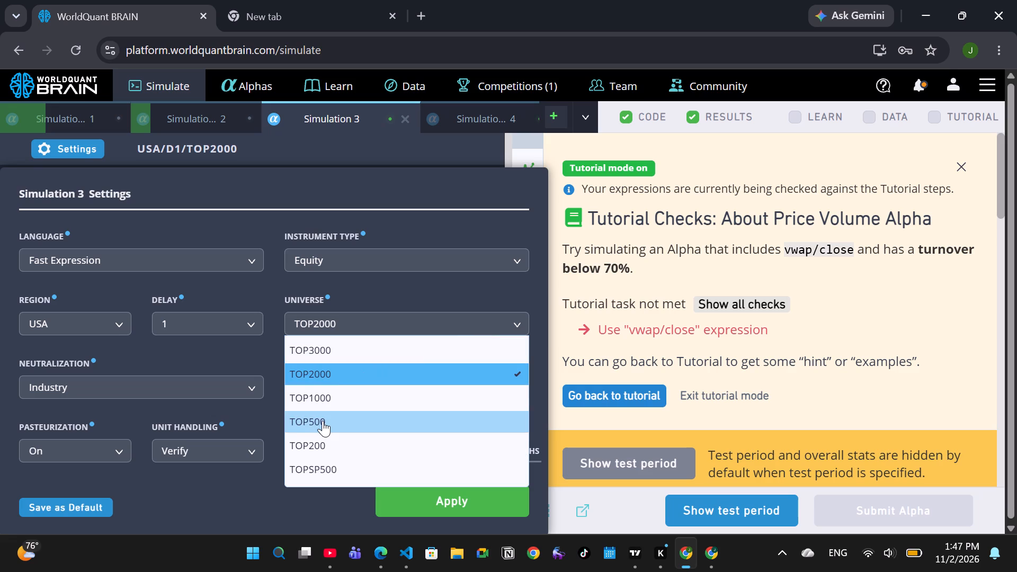
left_click(323, 421)
left_click(453, 505)
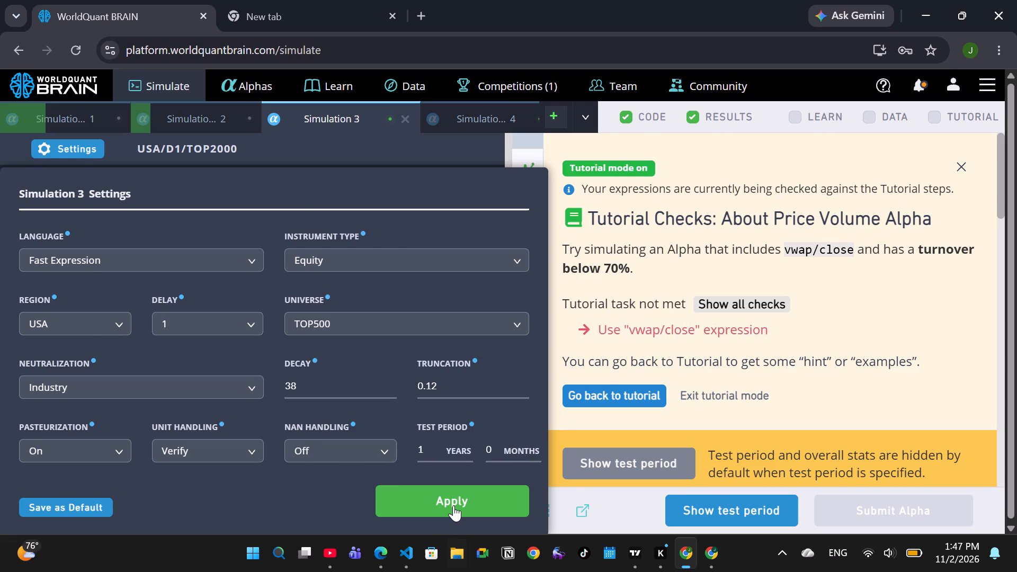
left_click(453, 505)
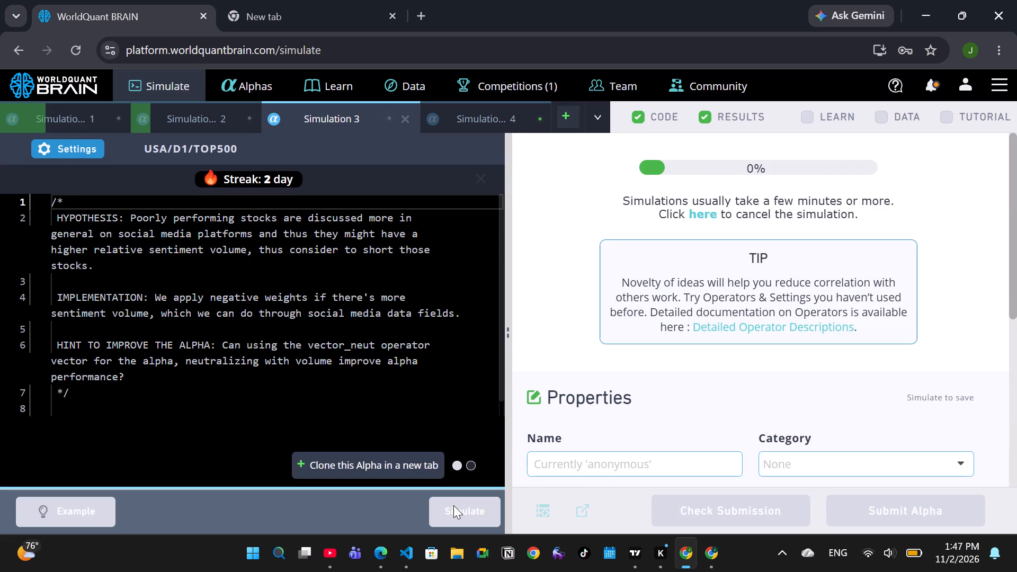
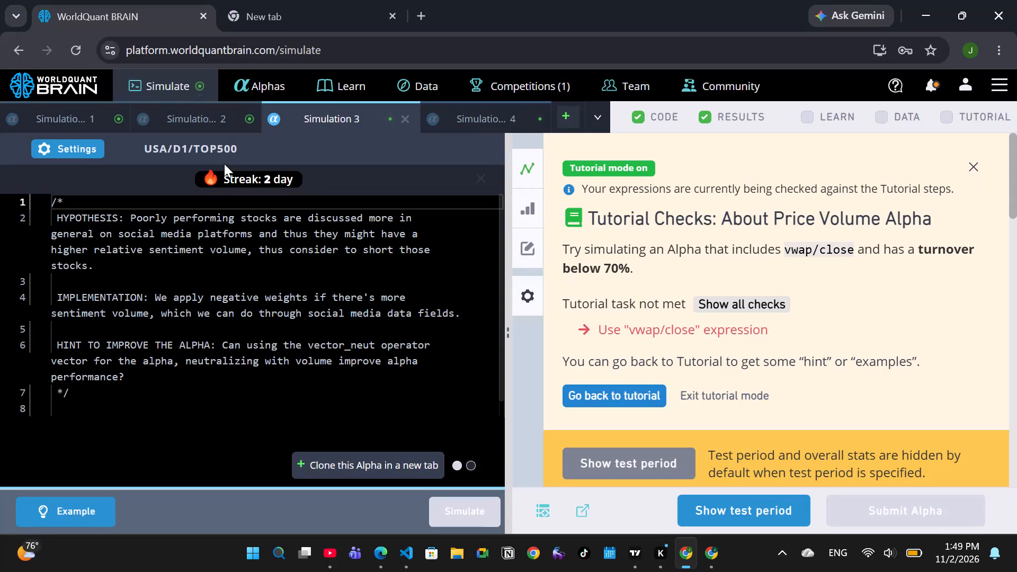
Set Simulation 2's decay to 26, apply the settings and rerun the simulation.
left_click(209, 114)
left_click(79, 148)
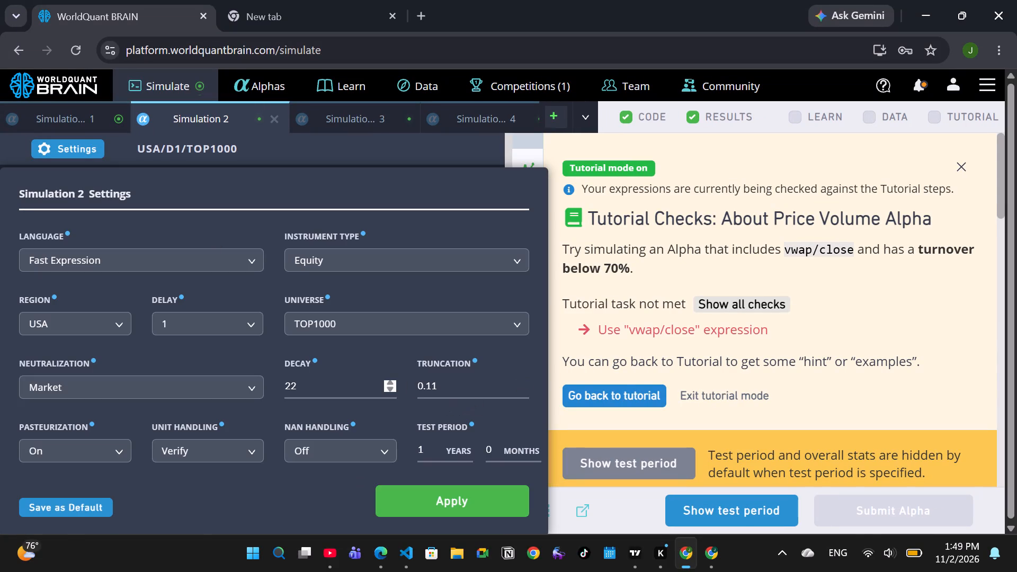
triple_click(390, 382)
left_click(390, 382)
left_click(426, 494)
left_click(466, 525)
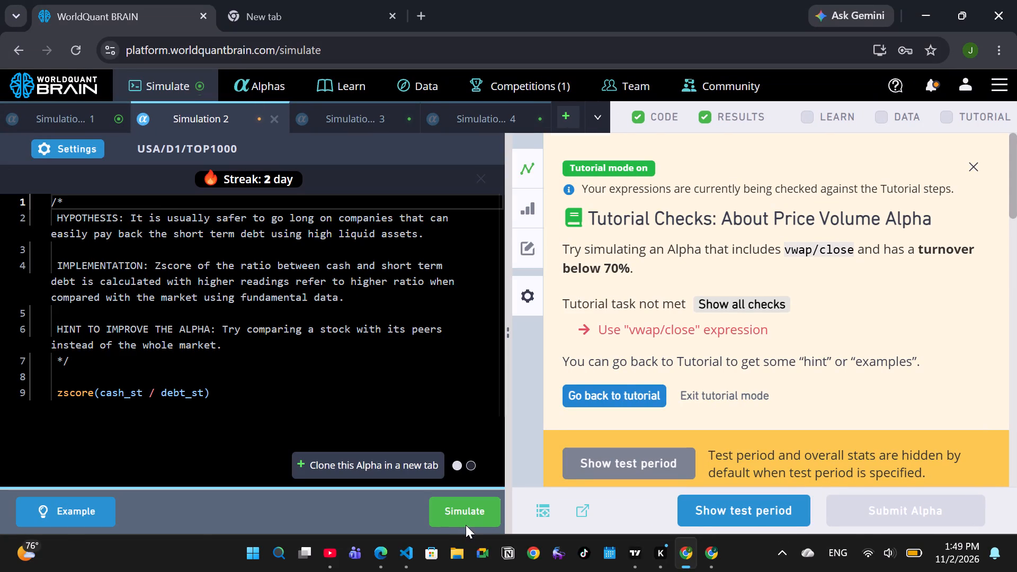
Set Simulation 1's neutralization to Industry, apply the settings and rerun the simulation.
left_click(86, 111)
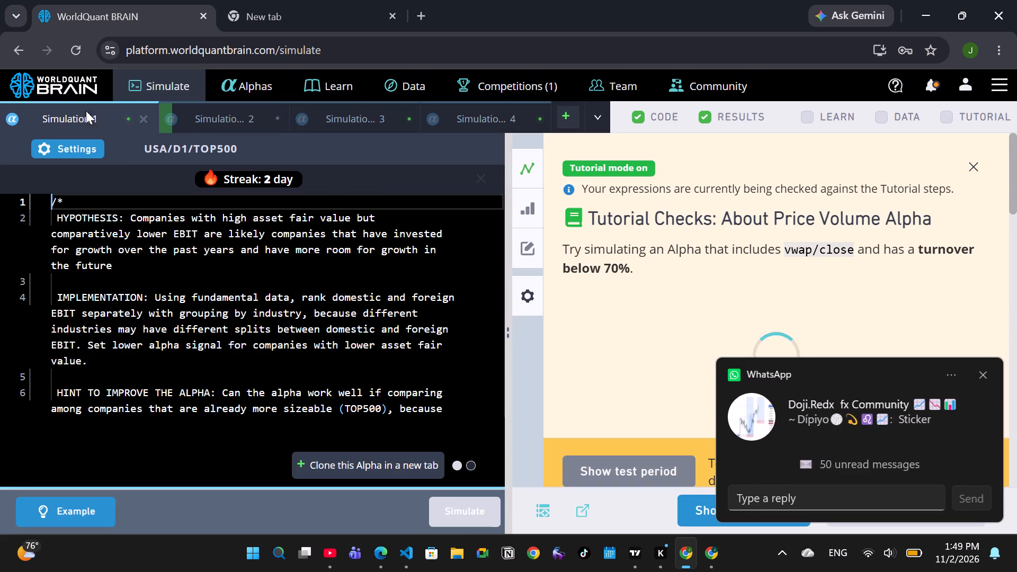
left_click(74, 143)
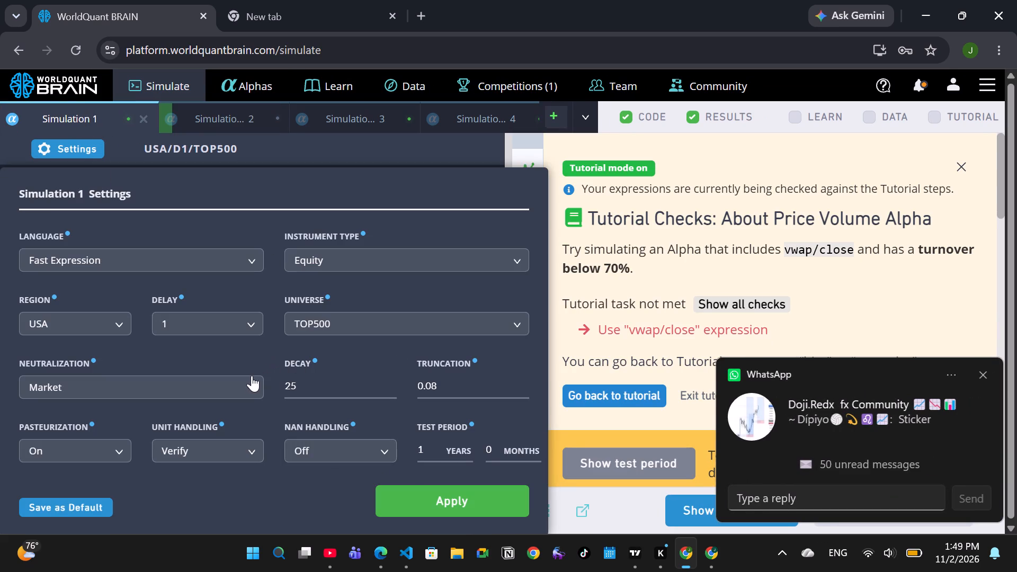
left_click(250, 377)
left_click(128, 486)
left_click(418, 516)
left_click(462, 518)
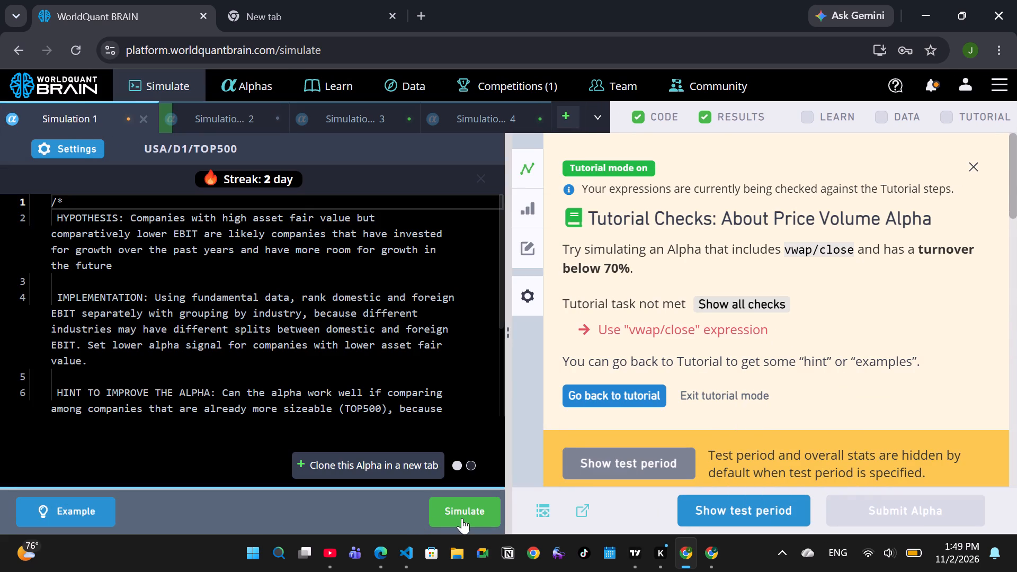
Set Simulation 3's neutralization to Market, apply the settings and rerun the simulation.
left_click(354, 132)
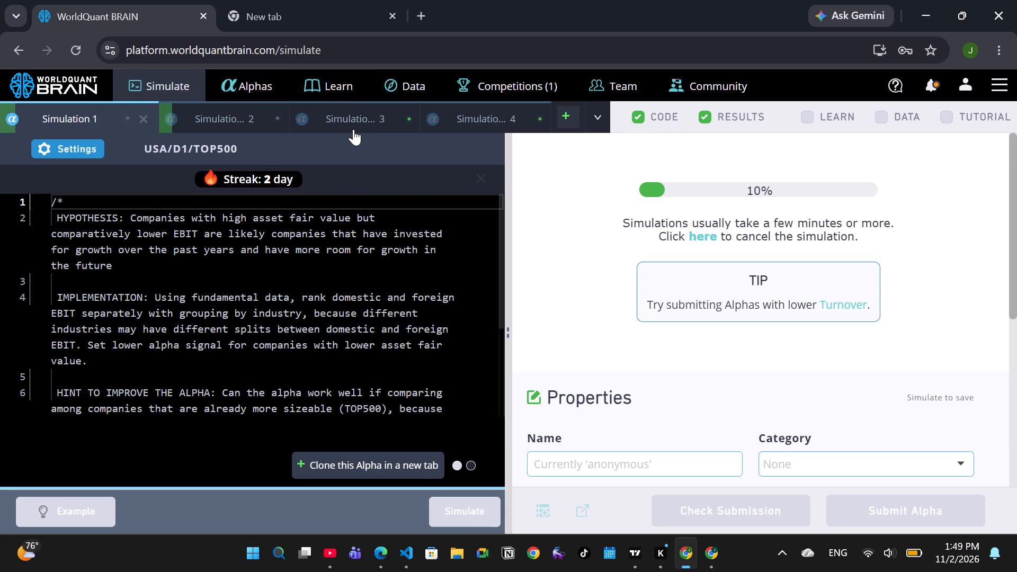
left_click(353, 128)
left_click(85, 145)
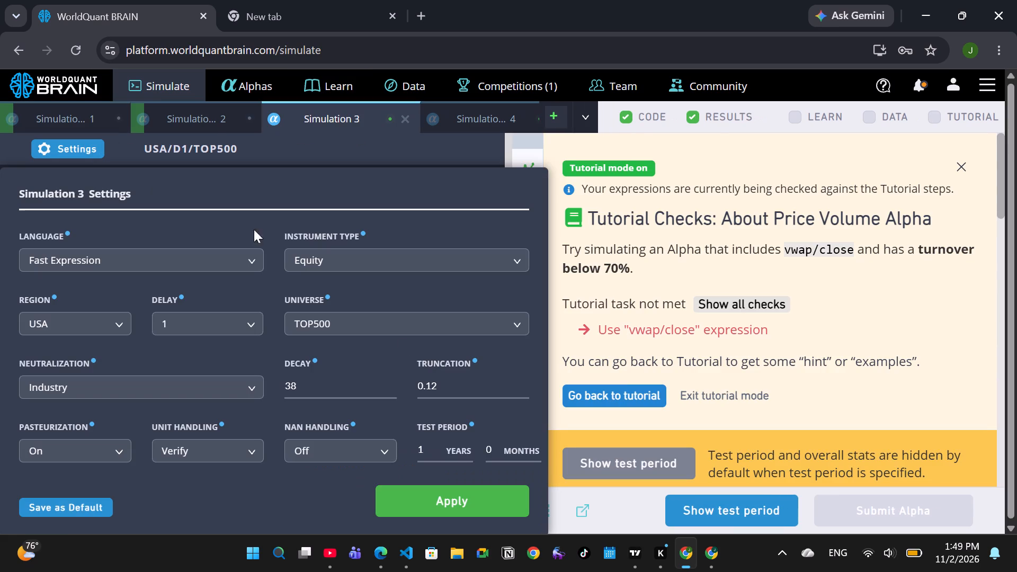
left_click(243, 387)
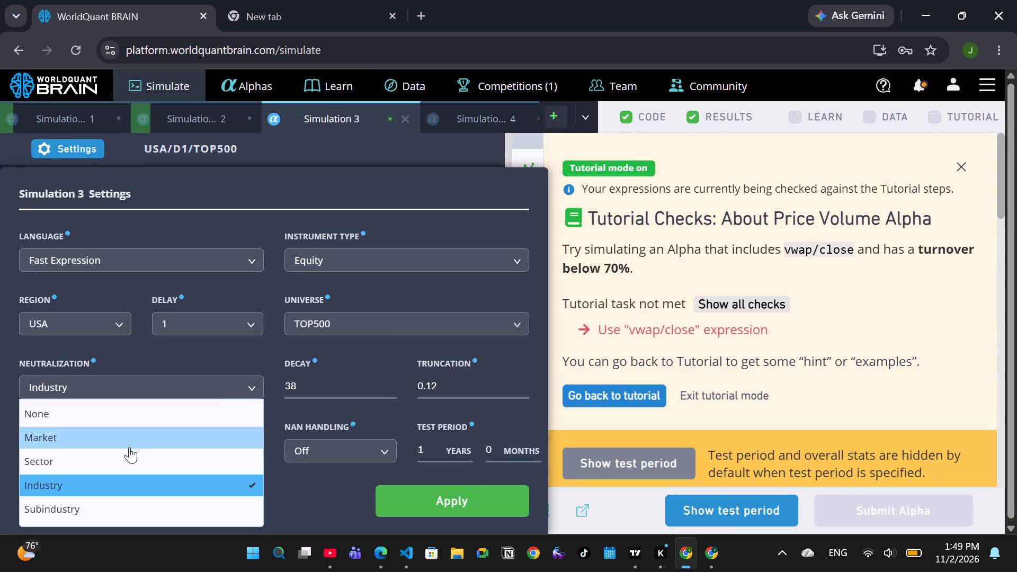
left_click(129, 447)
left_click(433, 497)
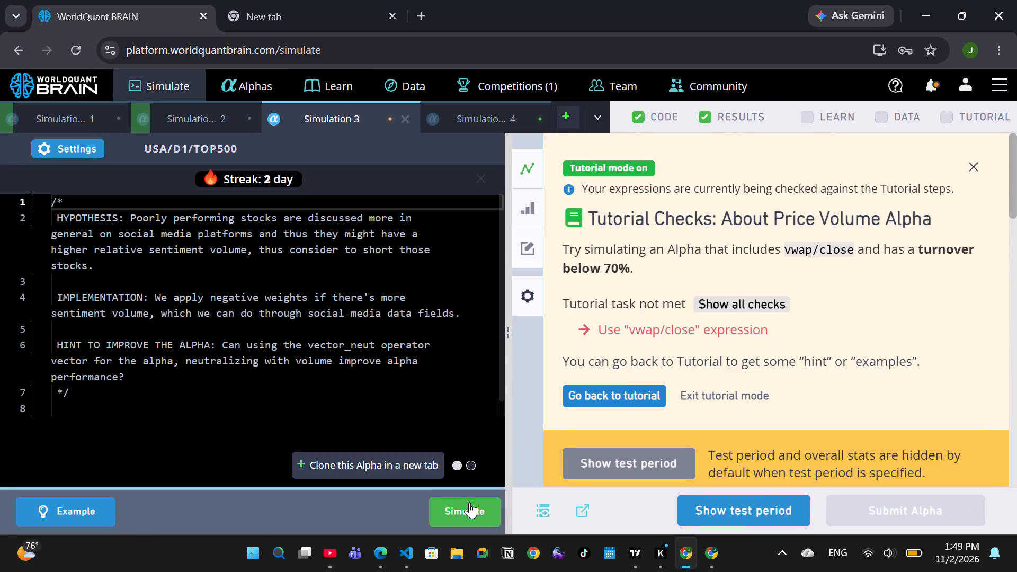
left_click(469, 502)
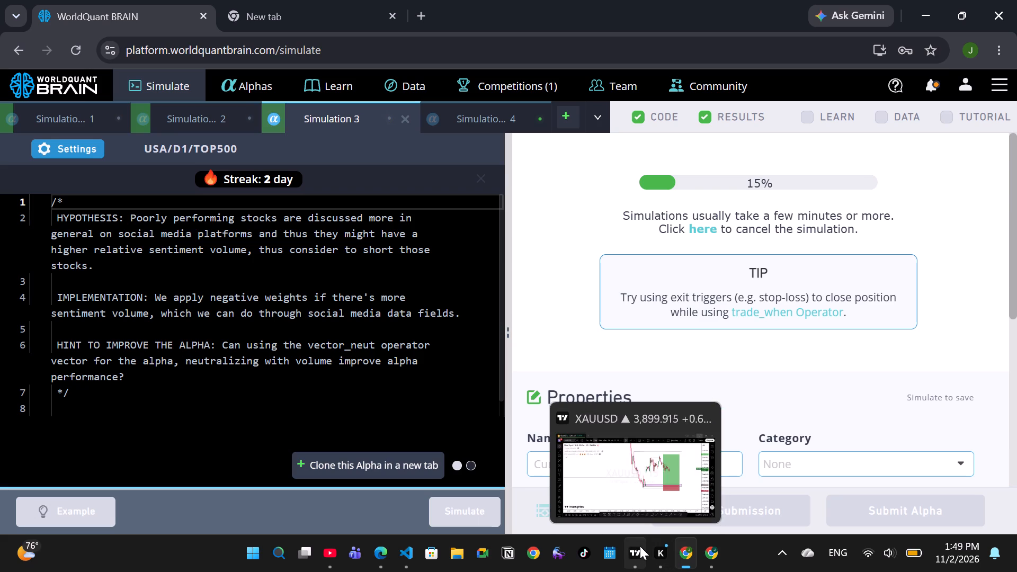
Check the XAUUSD 15-minute chart in TradingView and return to the running simulations.
left_click(640, 546)
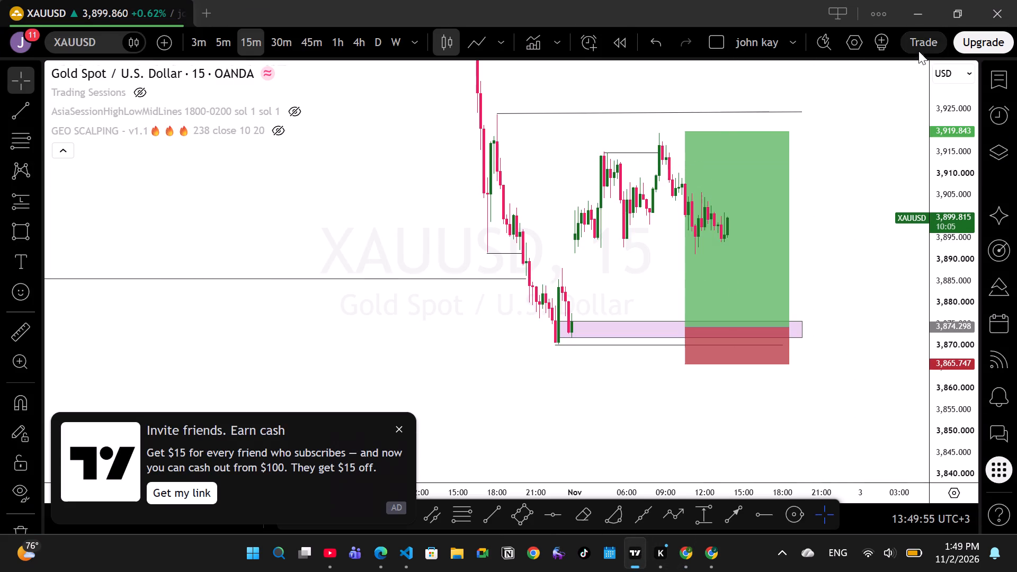
left_click(929, 18)
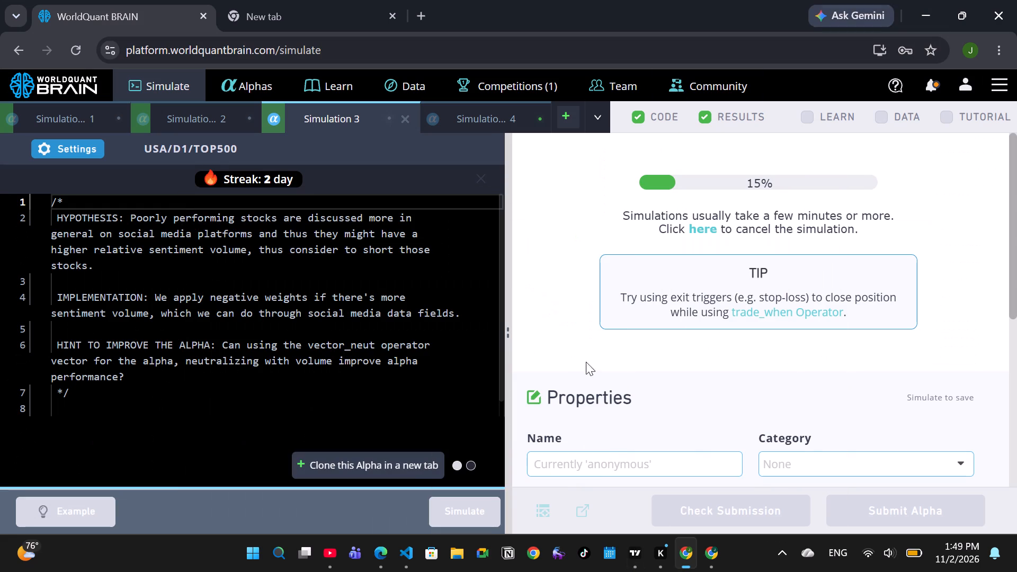
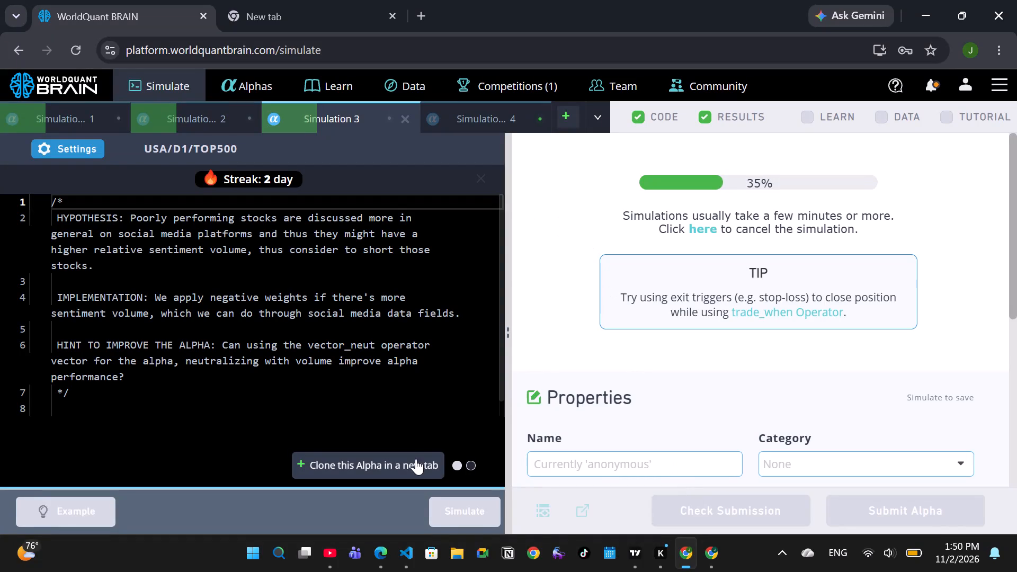
Check the XAUUSD 15-minute chart in TradingView and return to the running simulations in WorldQuant BRAIN.
scroll(749, 430, "down", 9)
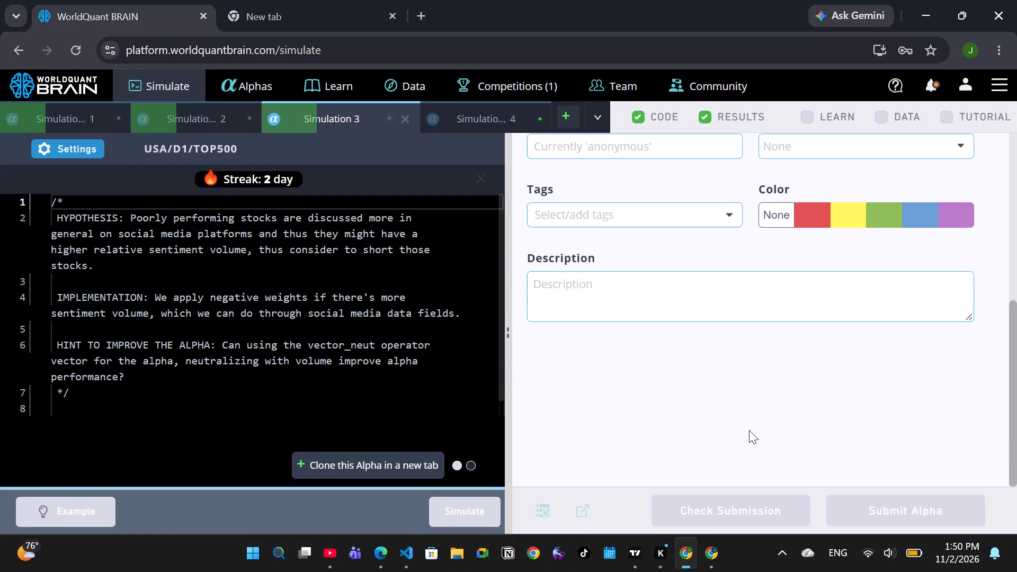
left_click(637, 559)
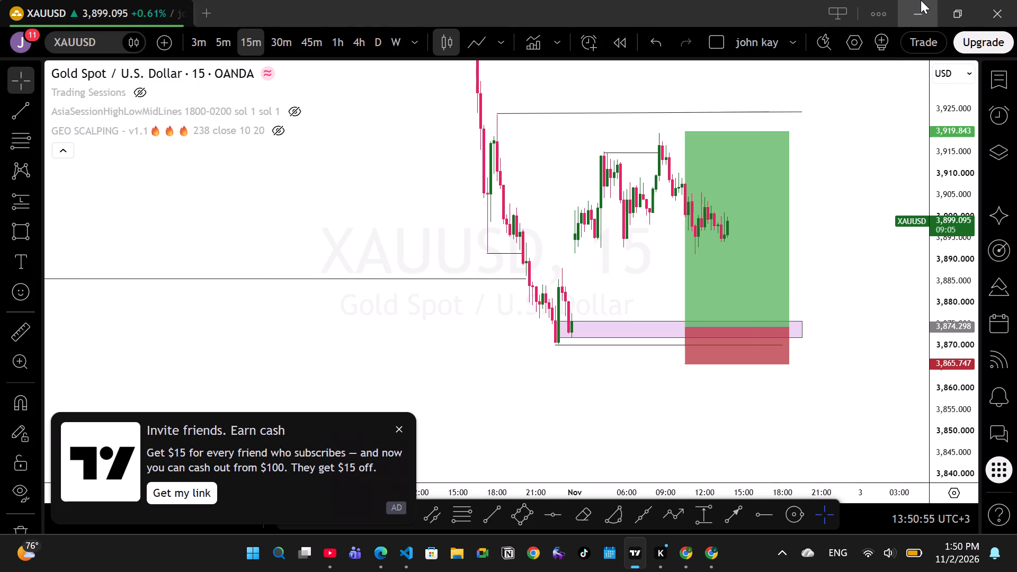
left_click(921, 0)
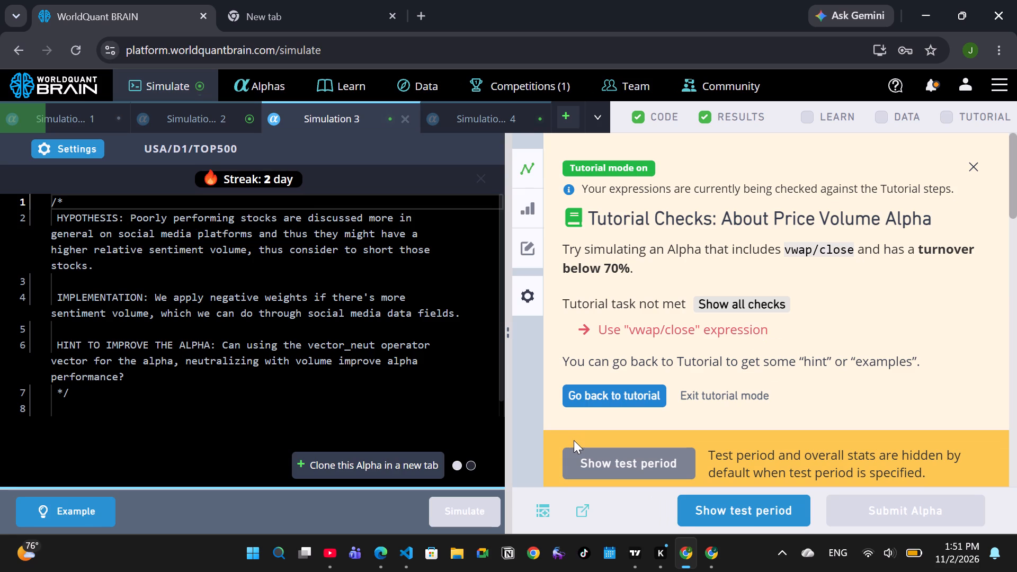
Set Simulation 2's neutralization to Sector, apply the settings and rerun the simulation.
left_click(188, 119)
left_click(71, 149)
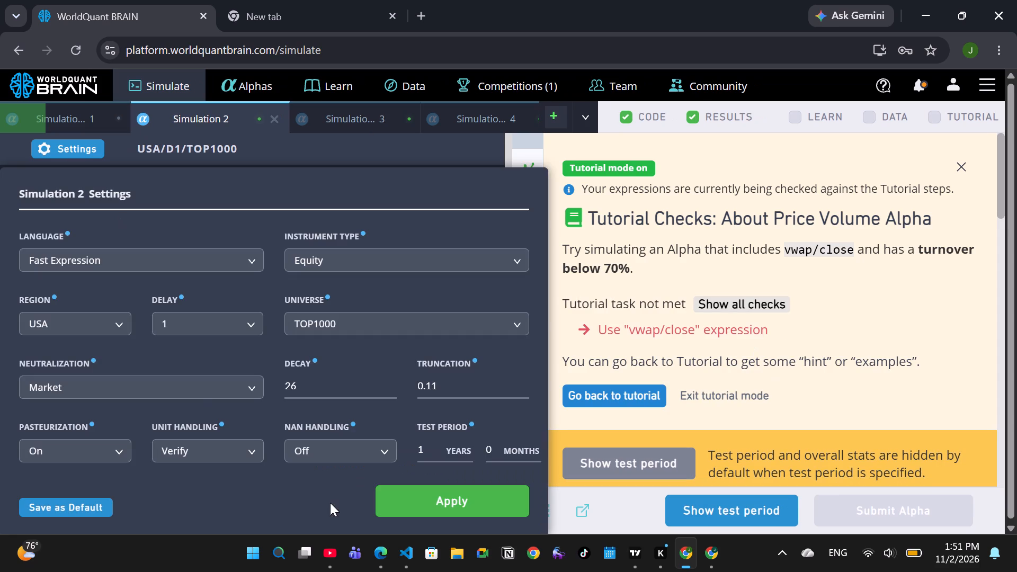
left_click(202, 392)
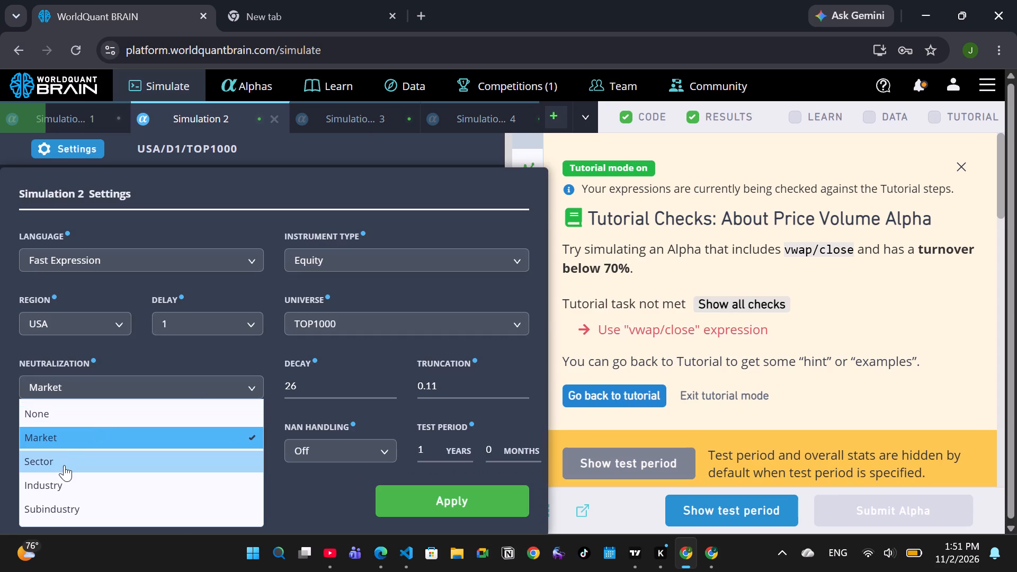
left_click(63, 470)
left_click(405, 511)
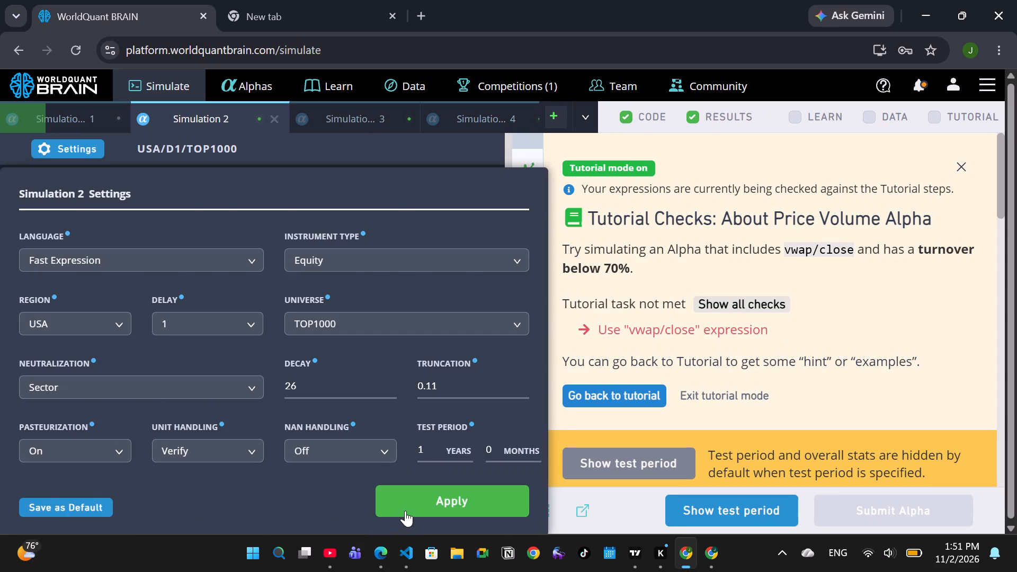
left_click(447, 514)
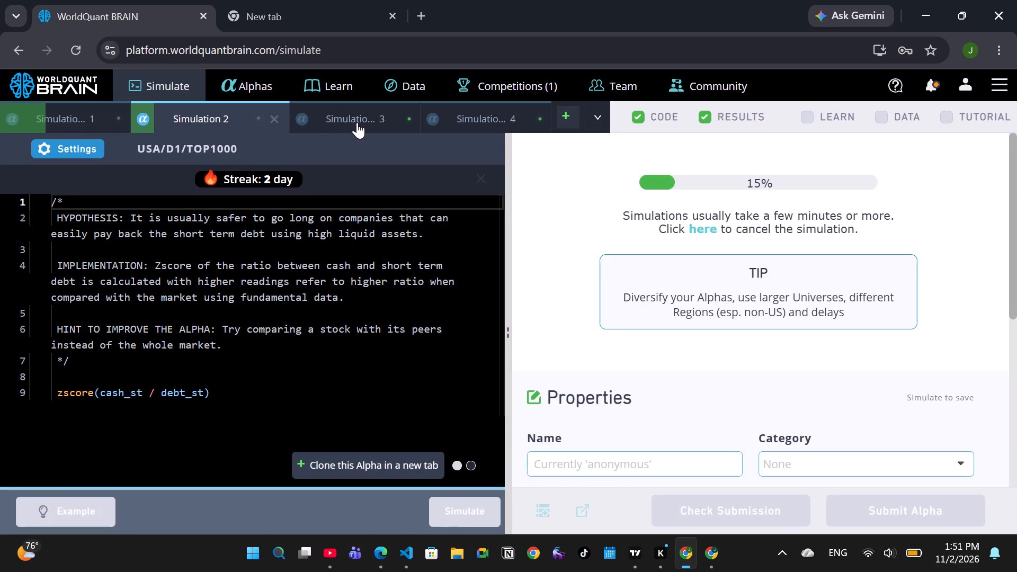
Set Simulation 3's decay to 43 and neutralization to Subindustry, apply the settings and rerun the simulation.
left_click(357, 122)
left_click(79, 148)
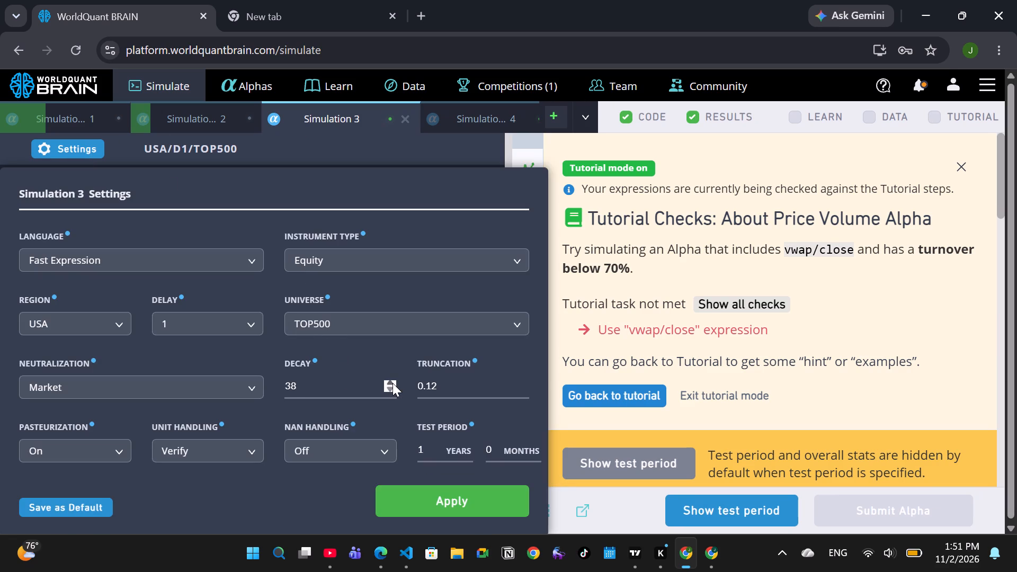
triple_click(392, 383)
double_click(392, 383)
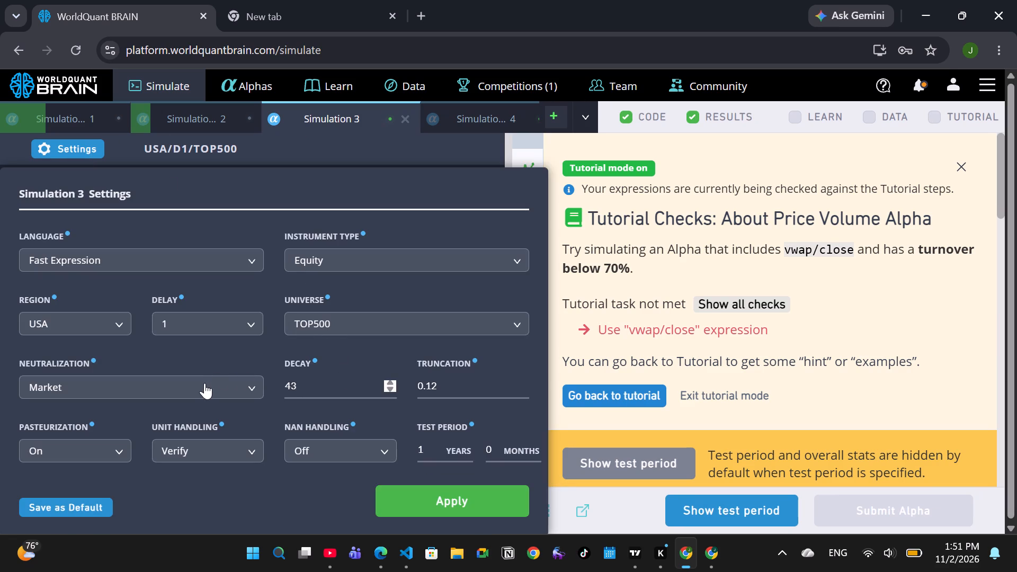
left_click(204, 383)
left_click(129, 497)
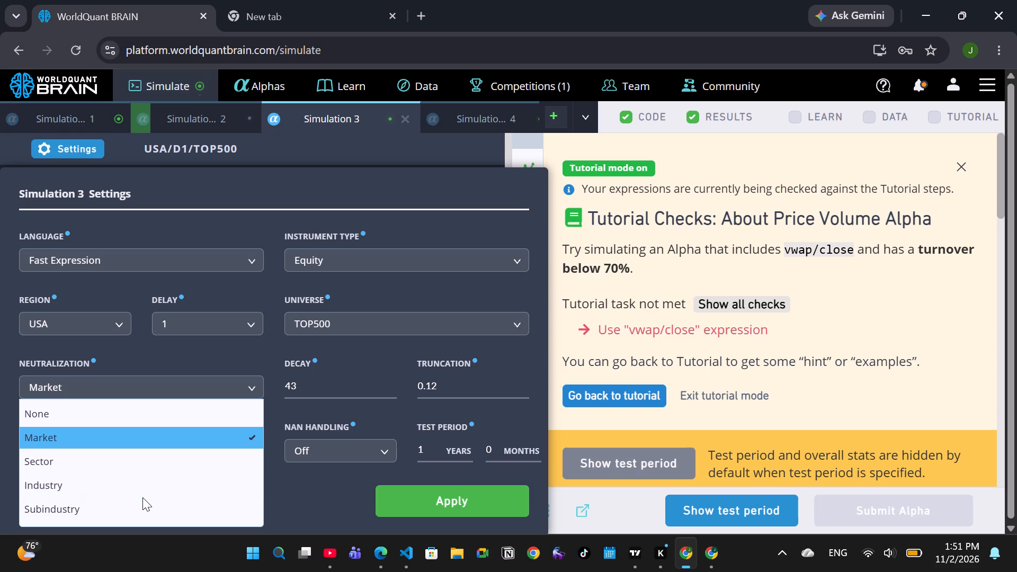
left_click(141, 508)
left_click(424, 500)
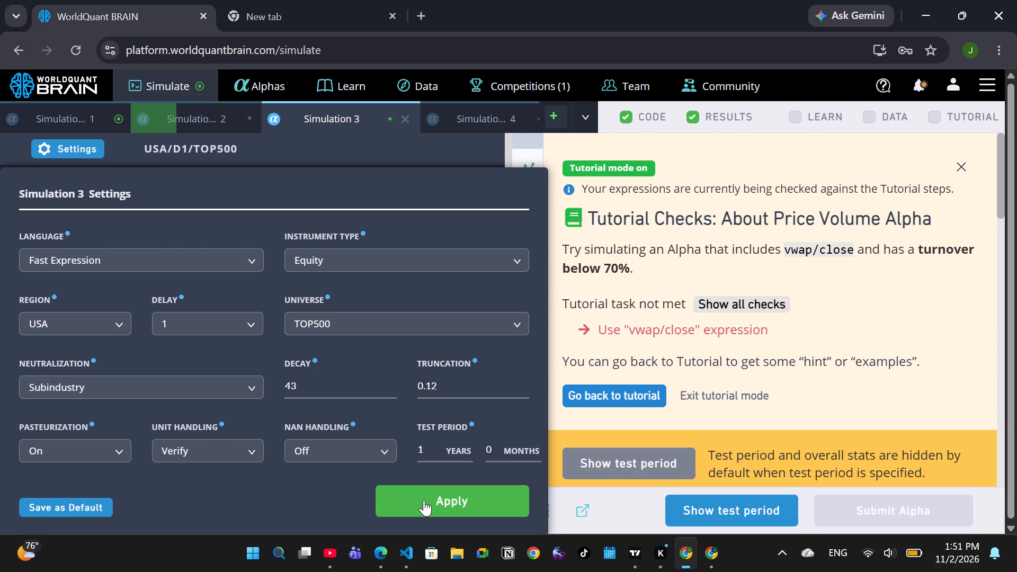
left_click(459, 506)
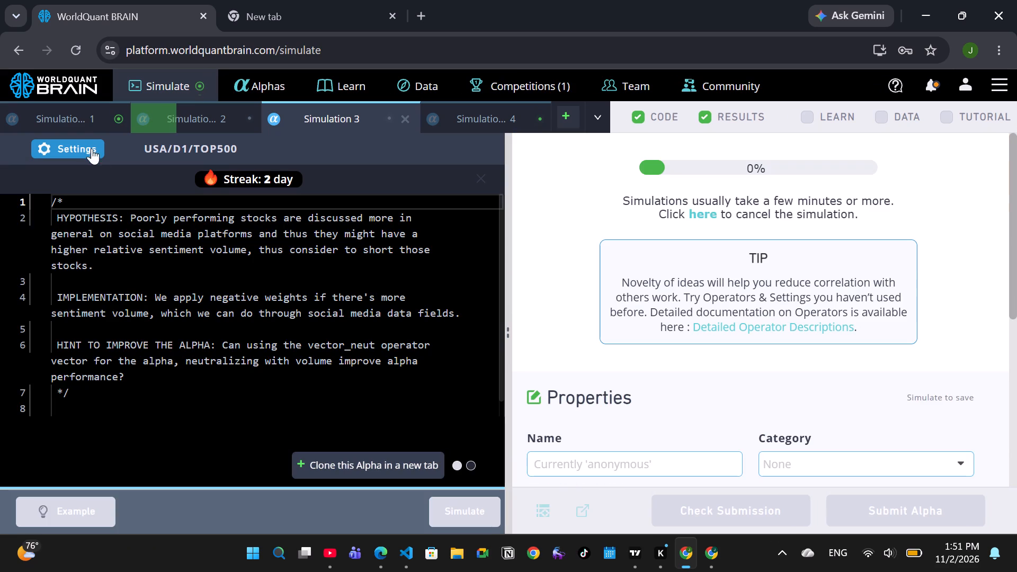
Set Simulation 1's neutralization to None and universe to TOP1000, apply the settings and rerun the simulation.
left_click(77, 111)
left_click(64, 145)
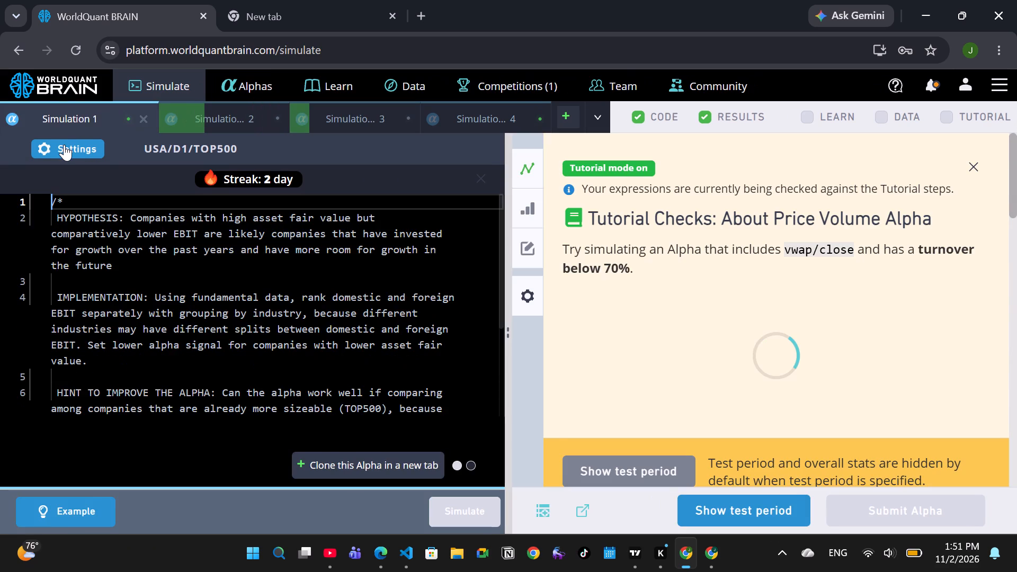
left_click(240, 385)
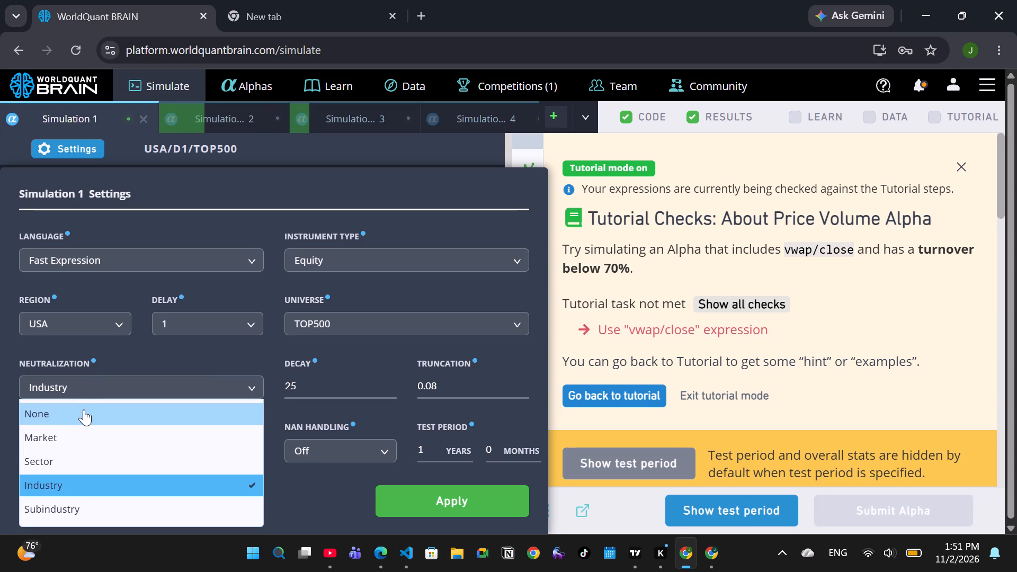
left_click(75, 415)
left_click(421, 331)
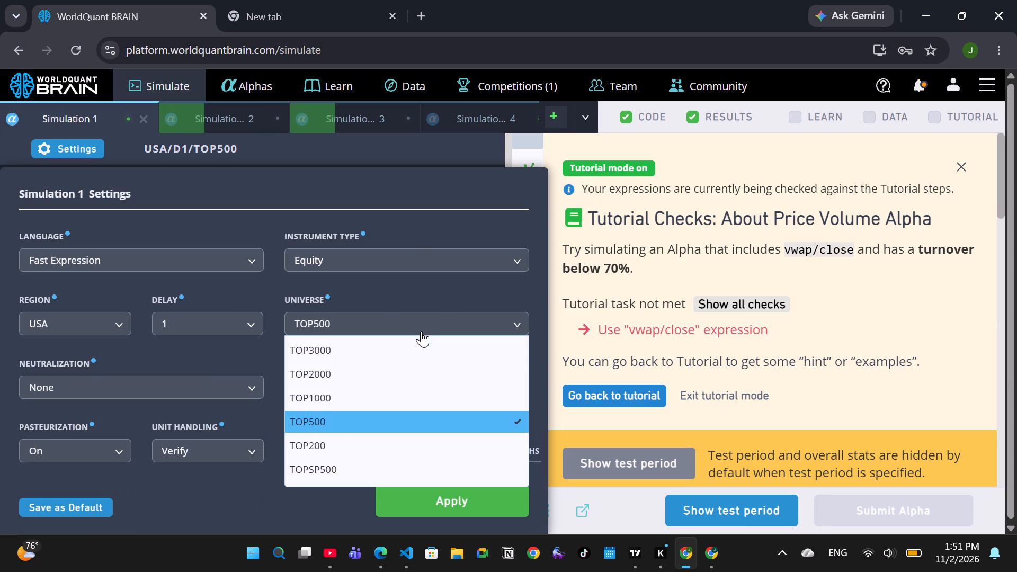
left_click(351, 392)
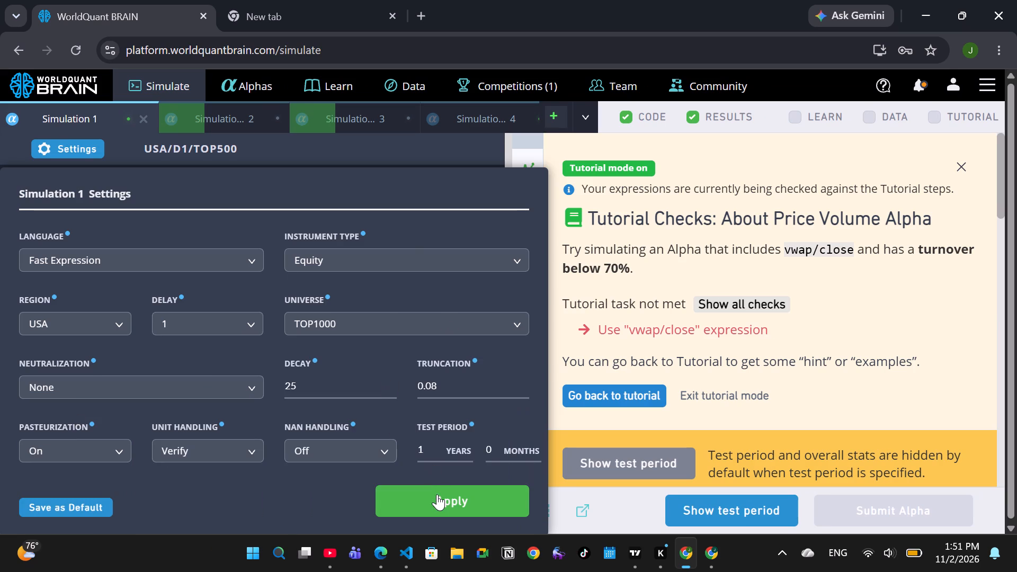
left_click(437, 499)
left_click(474, 508)
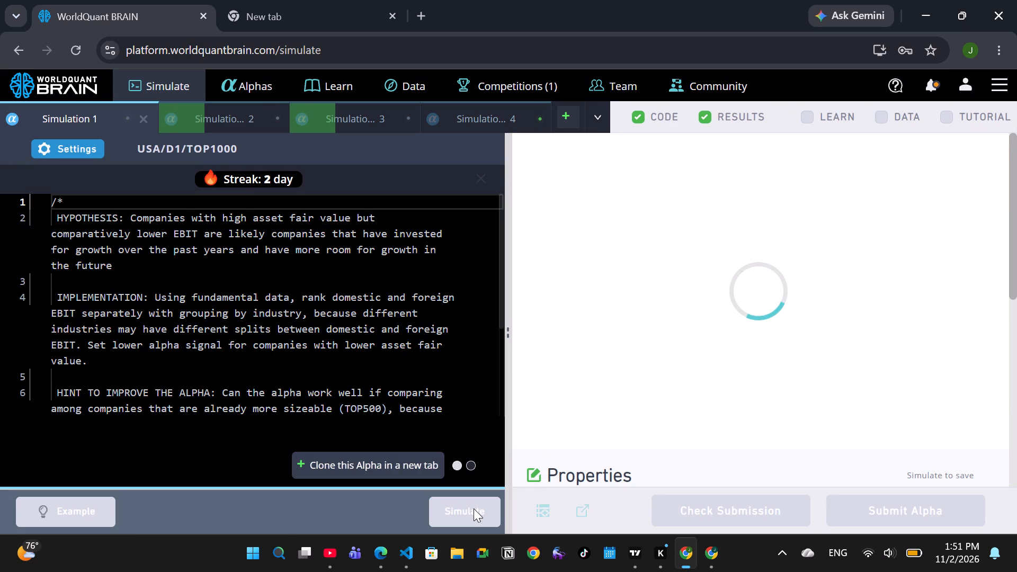
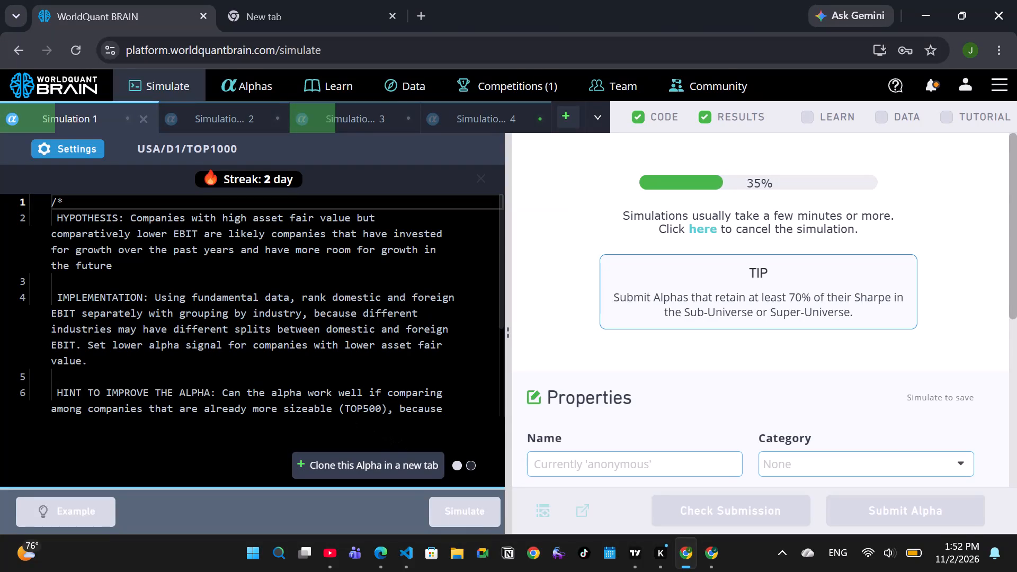
Set Simulation 2's neutralization to Market, apply the settings and rerun the simulation.
left_click(216, 120)
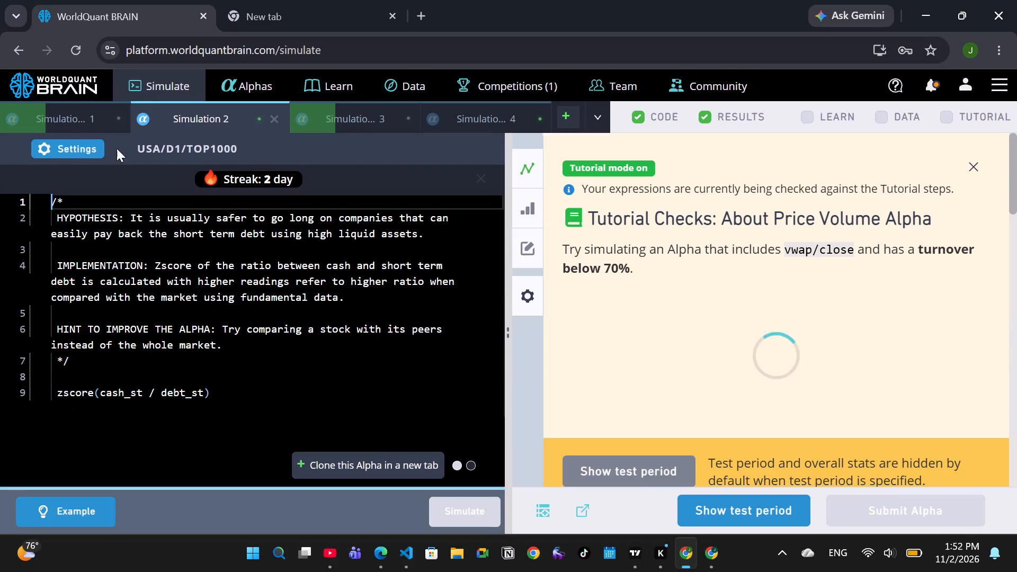
left_click(80, 155)
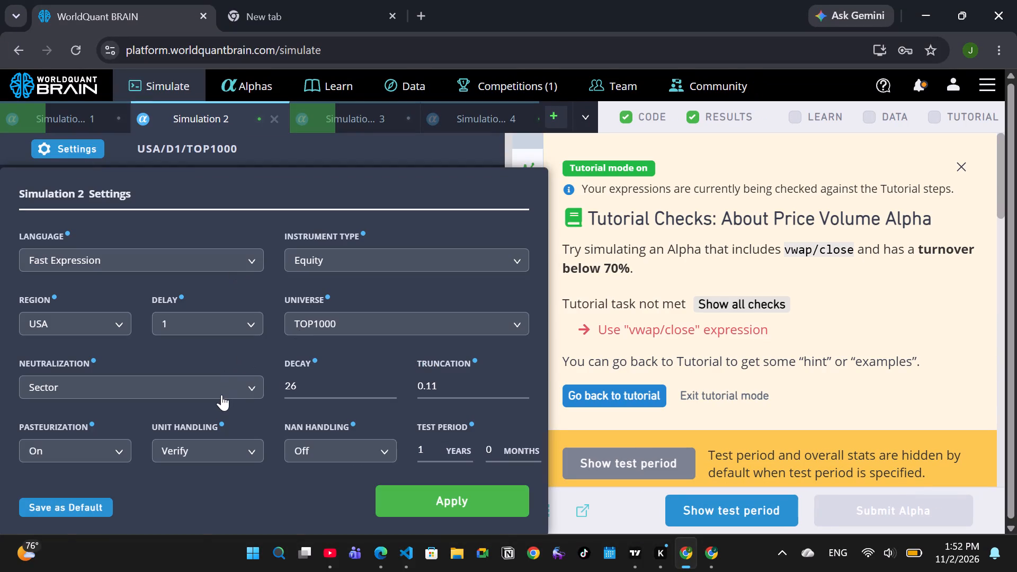
left_click(221, 398)
left_click(140, 430)
left_click(411, 495)
left_click(434, 503)
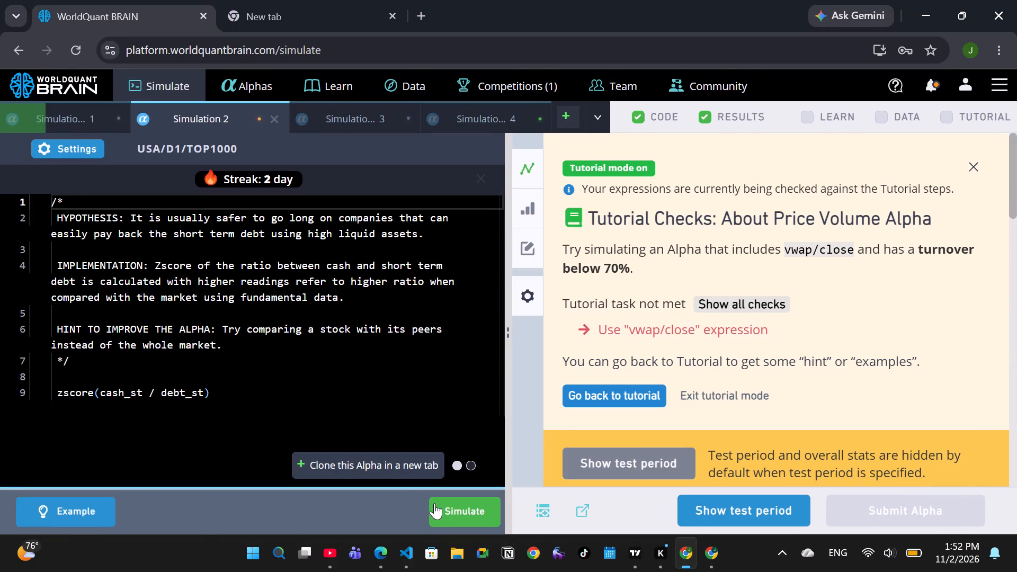
Set Simulation 3's universe to TOP2000 and decay to 38, apply the settings and rerun the simulation.
left_click(358, 114)
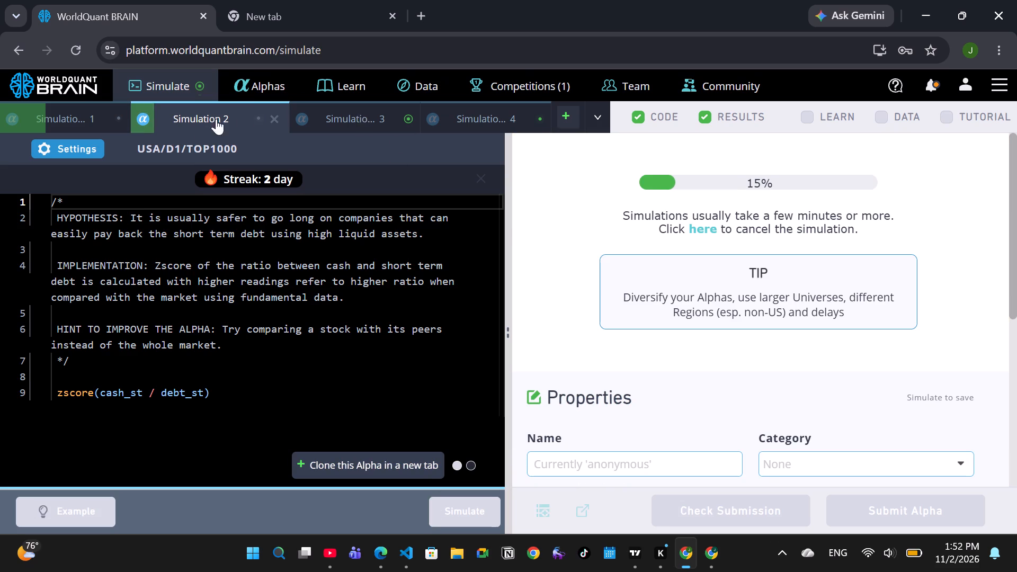
left_click(88, 143)
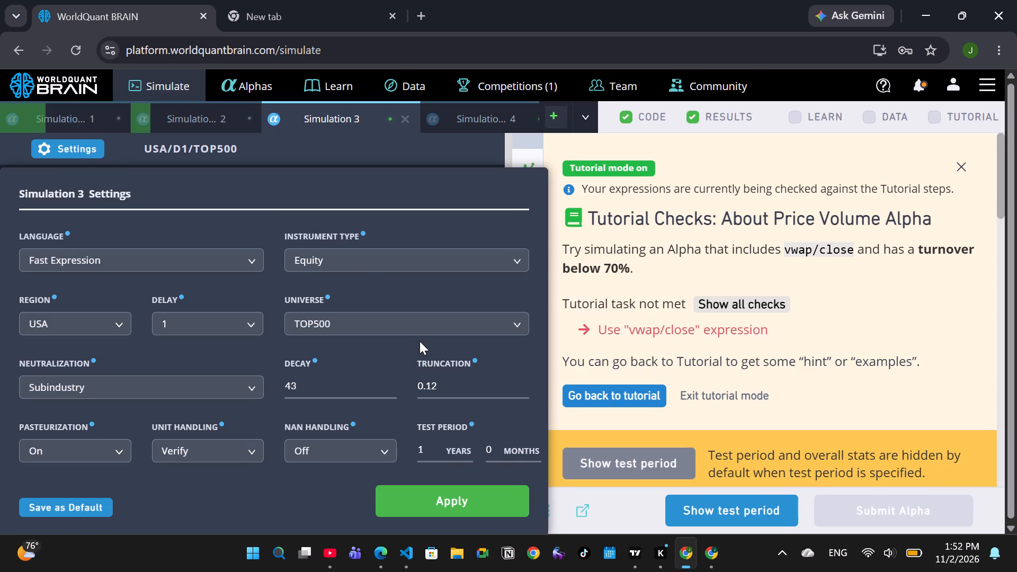
left_click(420, 333)
left_click(313, 381)
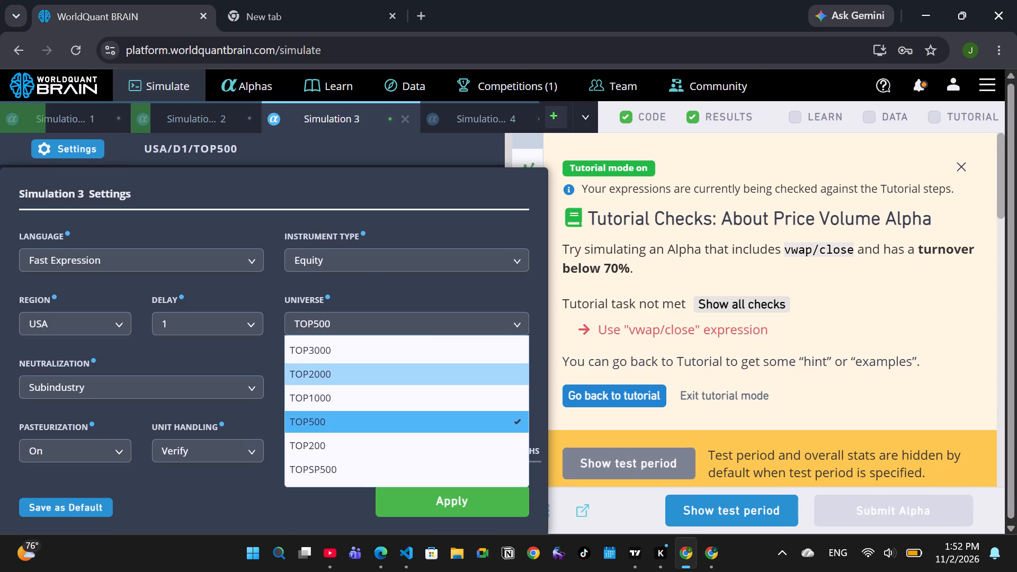
double_click(389, 385)
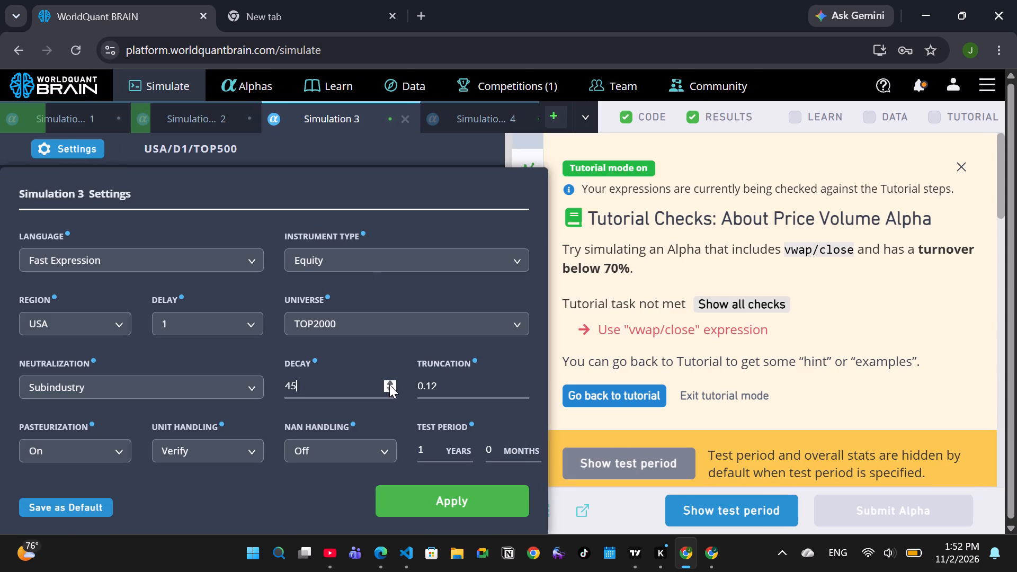
left_click_drag(389, 385, 429, 503)
left_click(429, 503)
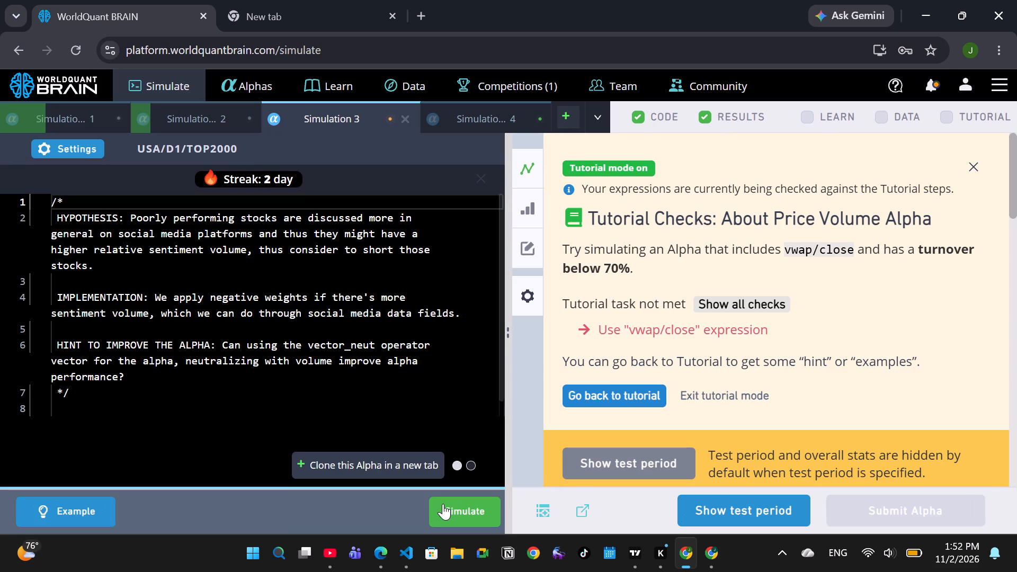
left_click(443, 504)
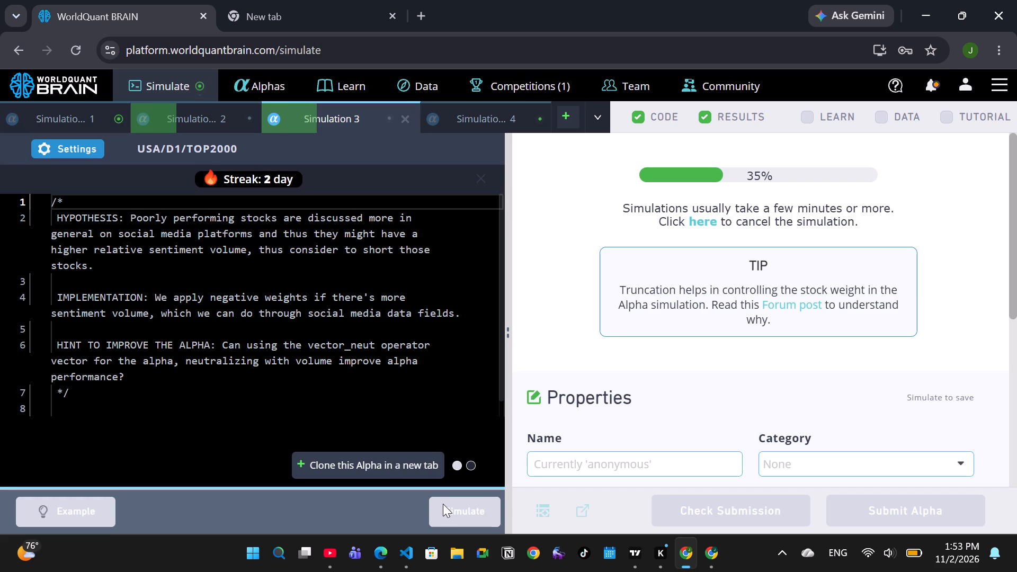
Set Simulation 1's decay to 20, apply the settings and rerun the simulation.
left_click(73, 125)
left_click(68, 154)
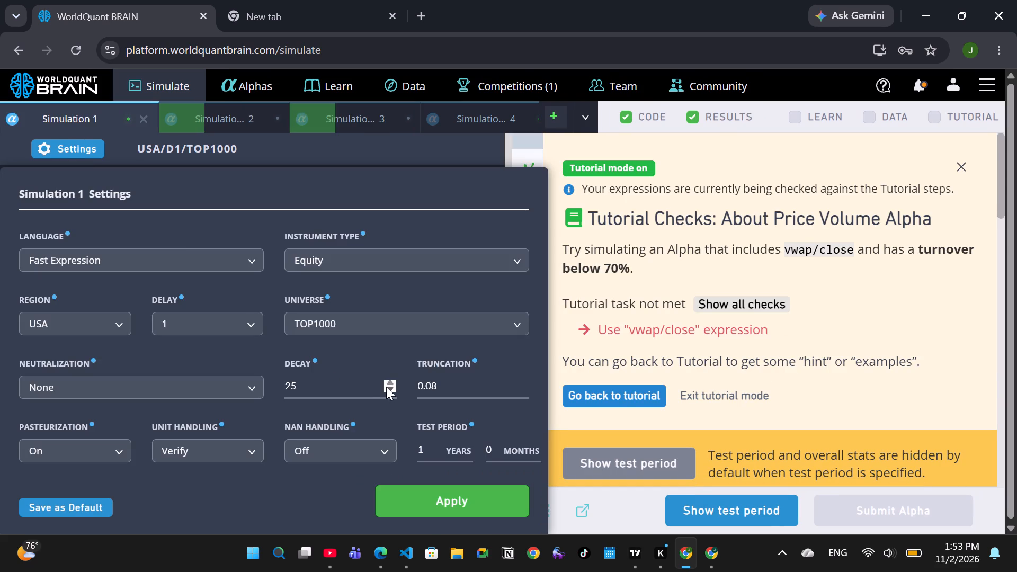
triple_click(391, 382)
left_click_drag(391, 382, 406, 507)
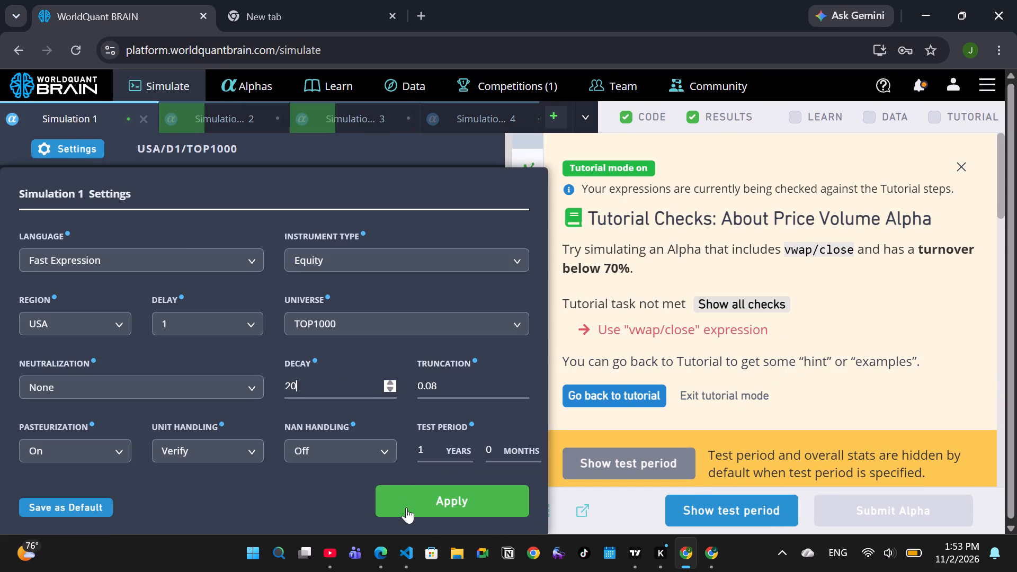
left_click(406, 507)
left_click(454, 516)
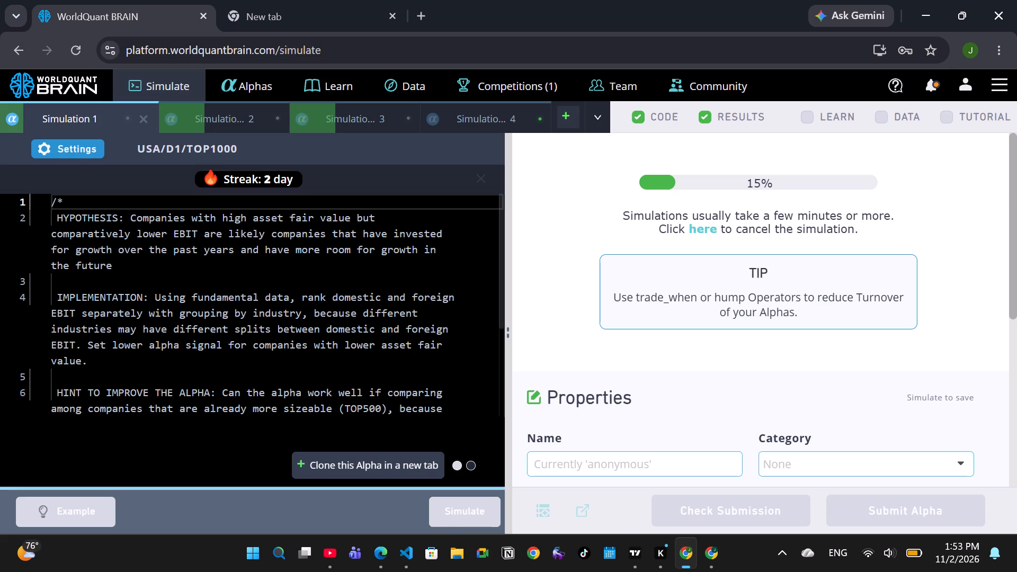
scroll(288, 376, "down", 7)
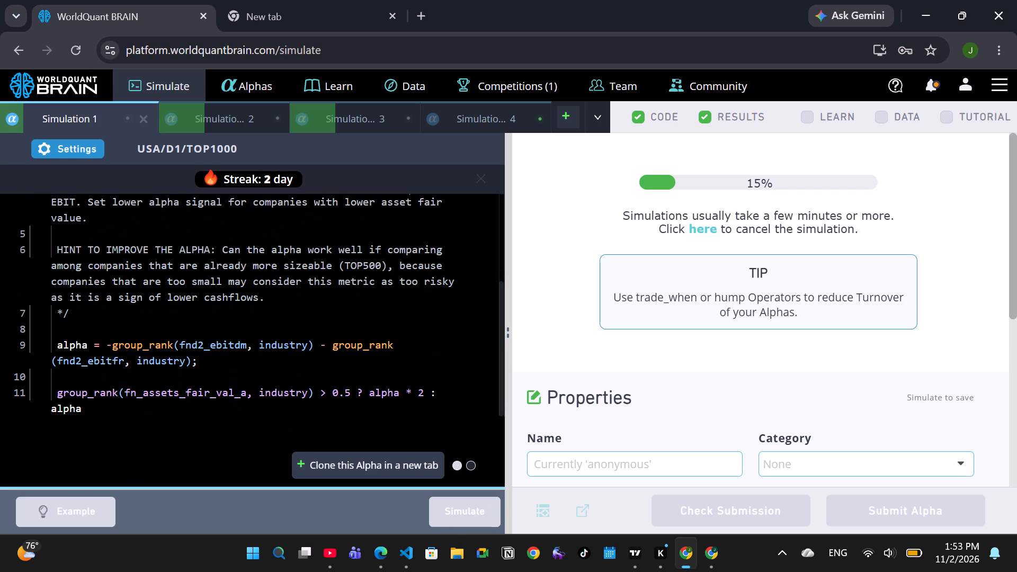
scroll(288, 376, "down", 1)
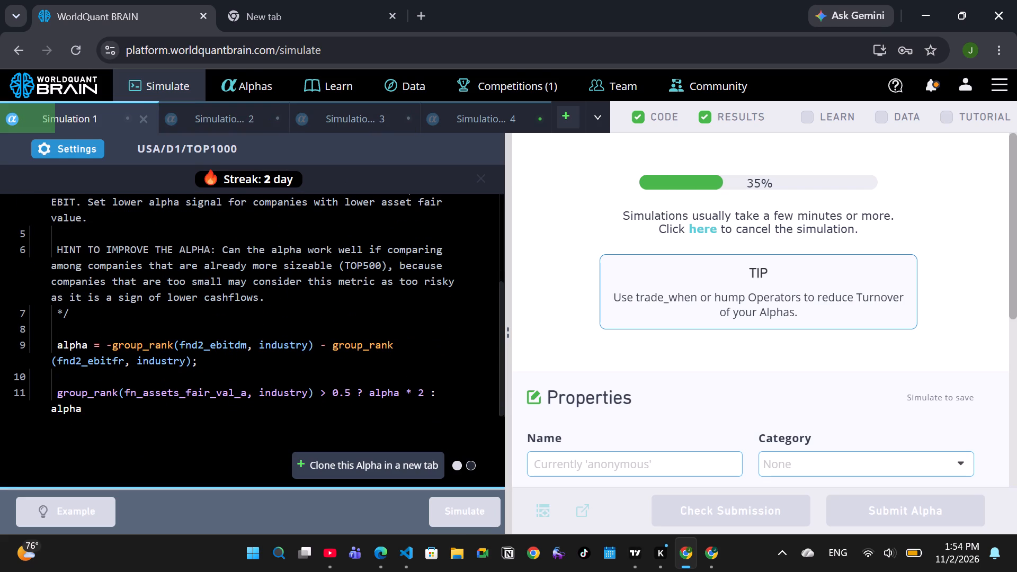
Set Simulation 2's neutralization to Subindustry, apply the settings and rerun the simulation.
left_click(254, 124)
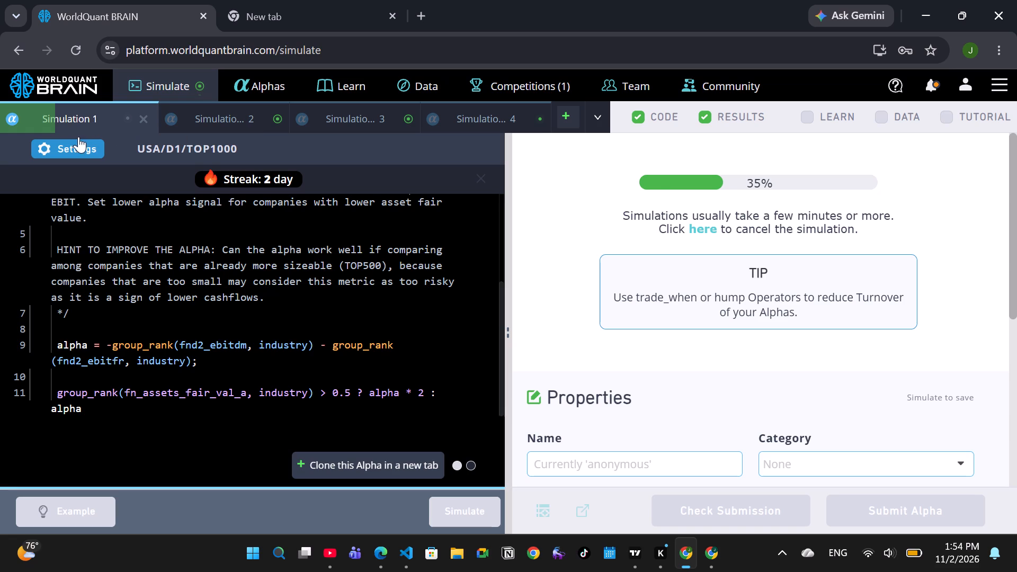
left_click(75, 151)
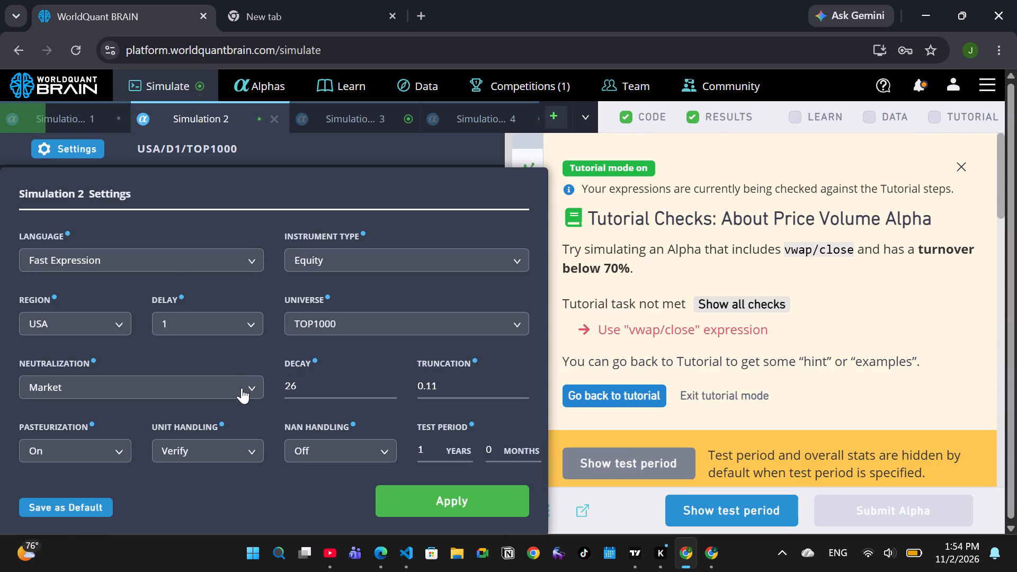
left_click(242, 388)
left_click(88, 500)
left_click(433, 499)
left_click(463, 512)
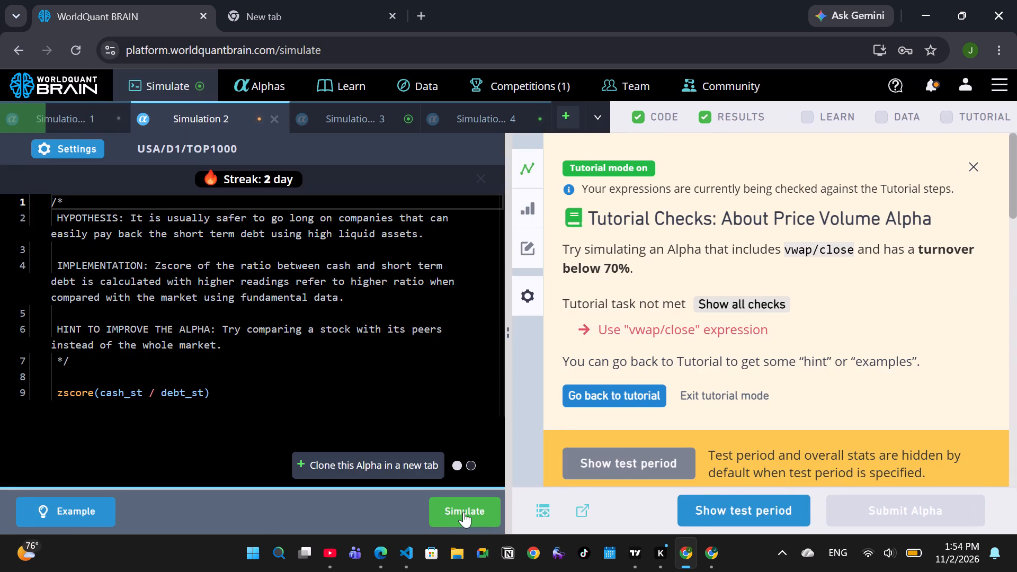
Set Simulation 3's neutralization to Sector, apply the settings and rerun the simulation.
left_click(353, 127)
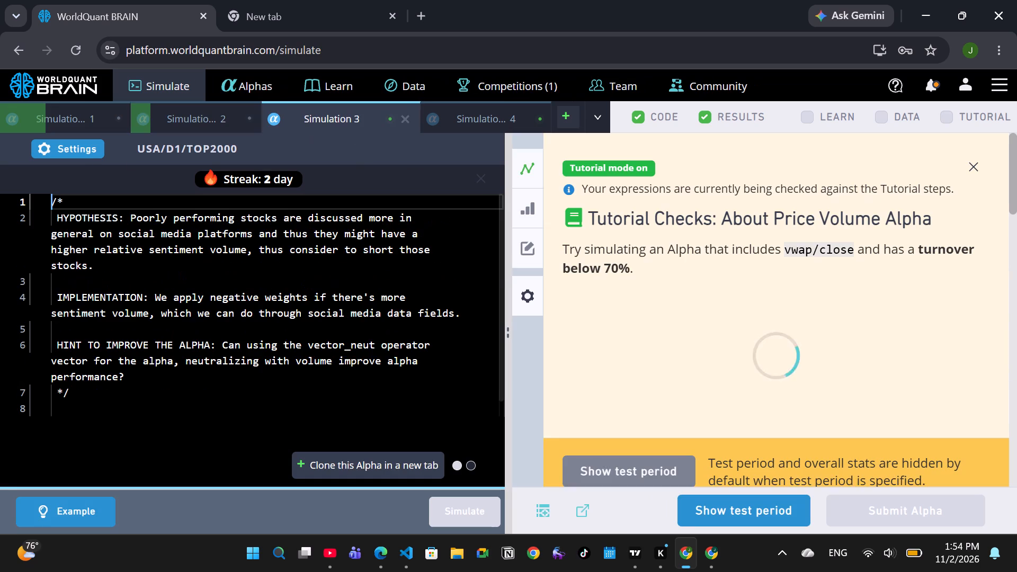
left_click(84, 149)
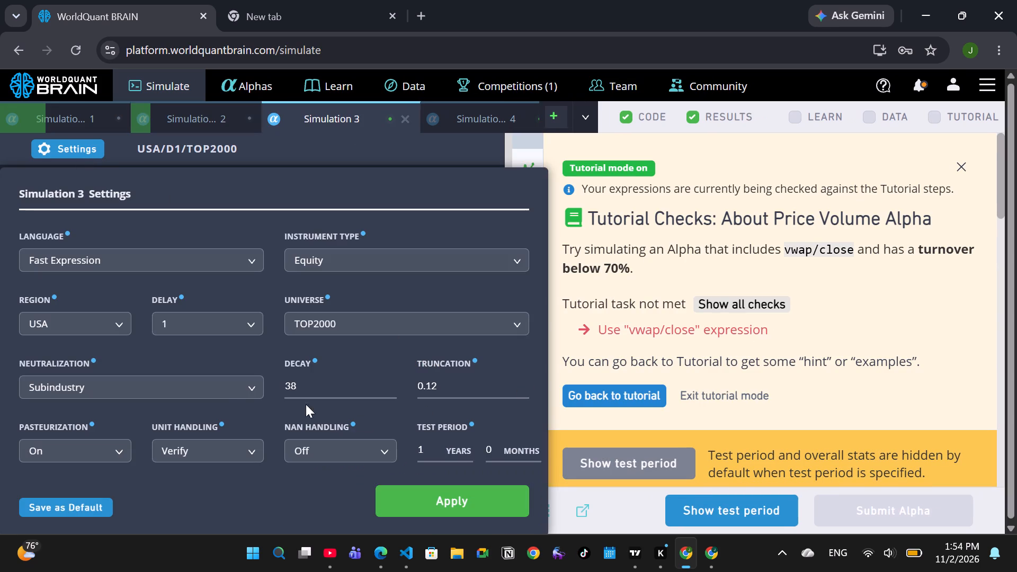
left_click(239, 387)
left_click(113, 471)
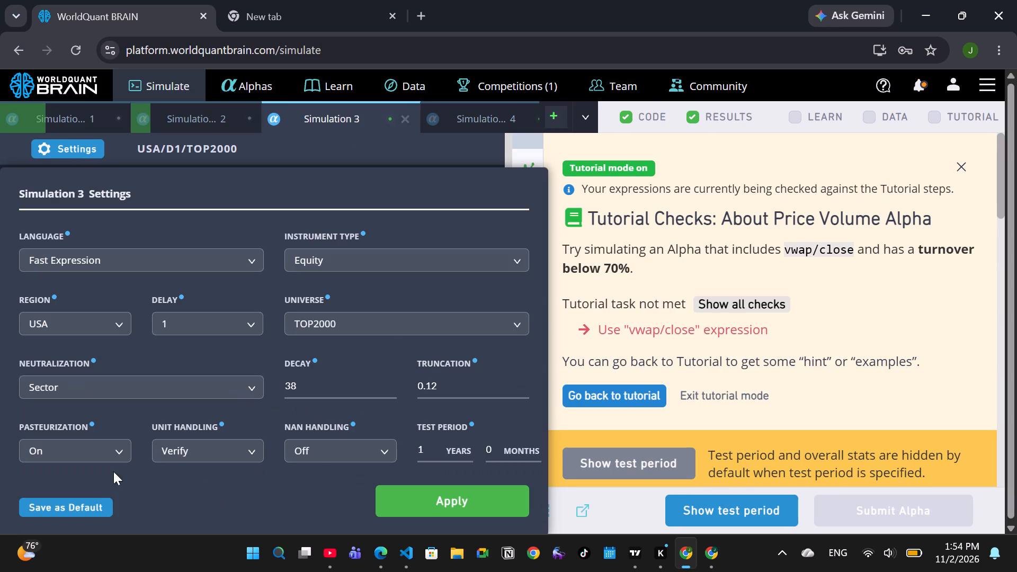
left_click(413, 505)
left_click(469, 521)
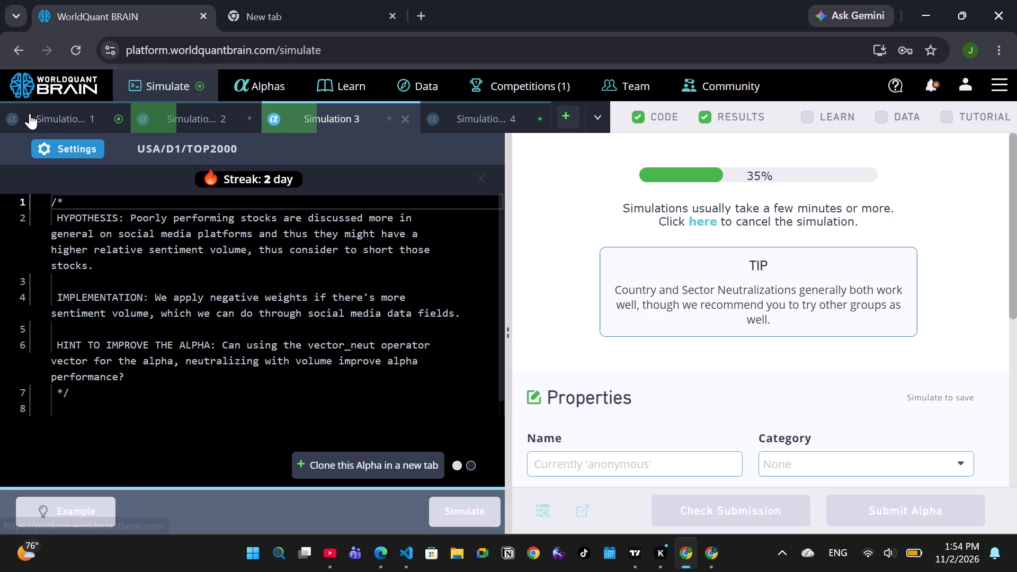
Set Simulation 1's neutralization to Market, apply the settings and rerun the simulation.
left_click(47, 113)
left_click_drag(66, 147, 216, 211)
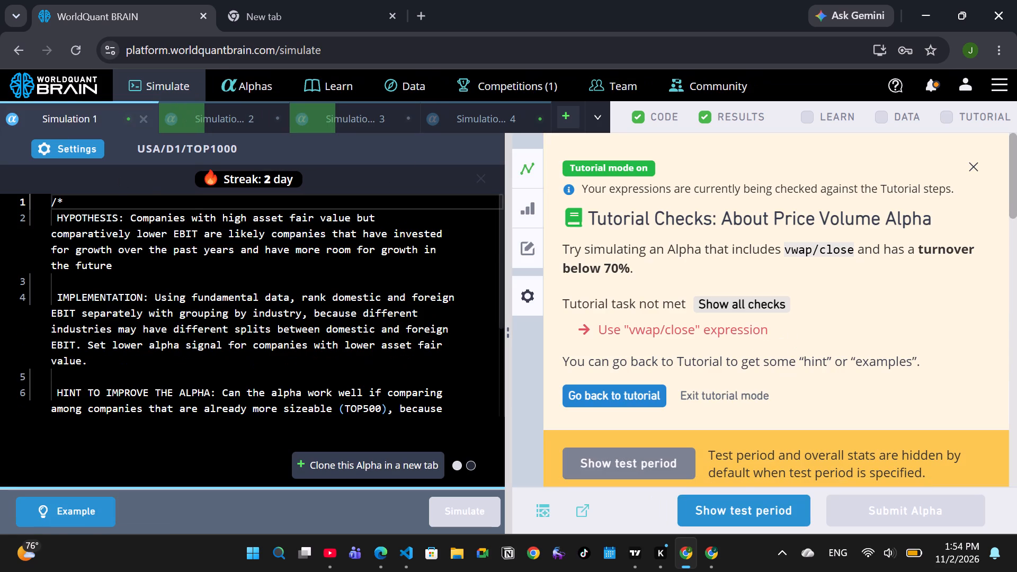
left_click_drag(216, 211, 378, 363)
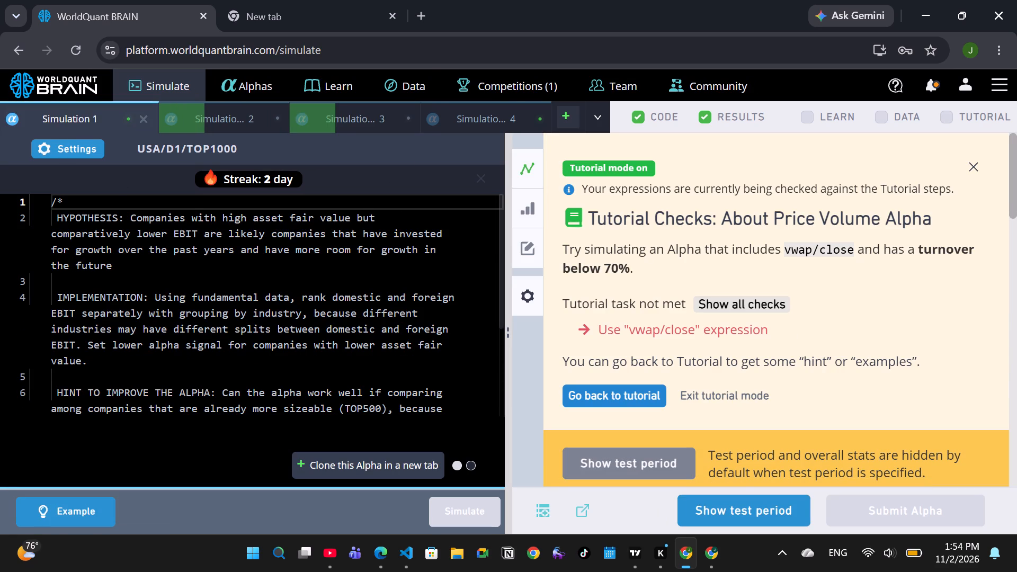
left_click(80, 150)
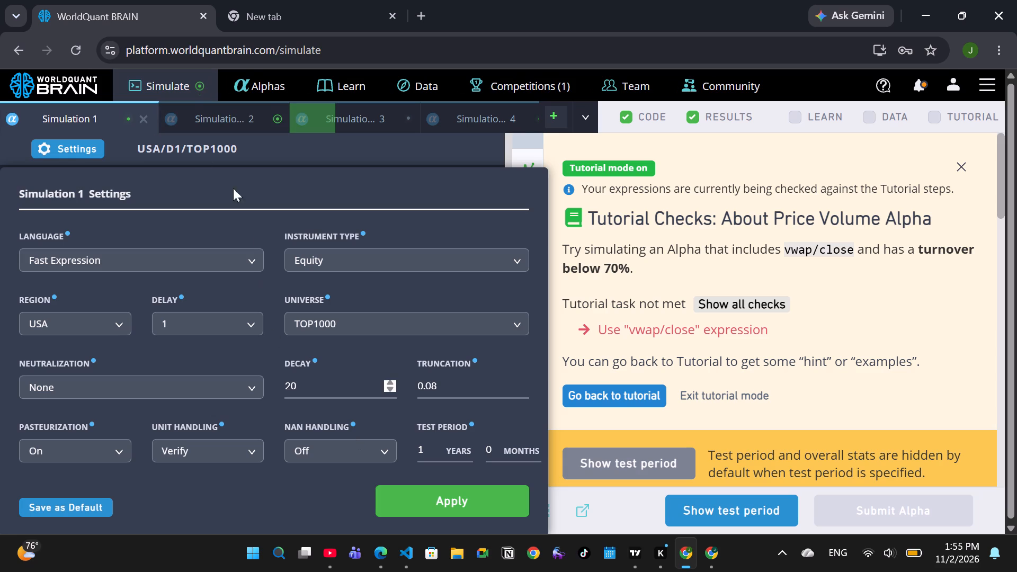
left_click(96, 149)
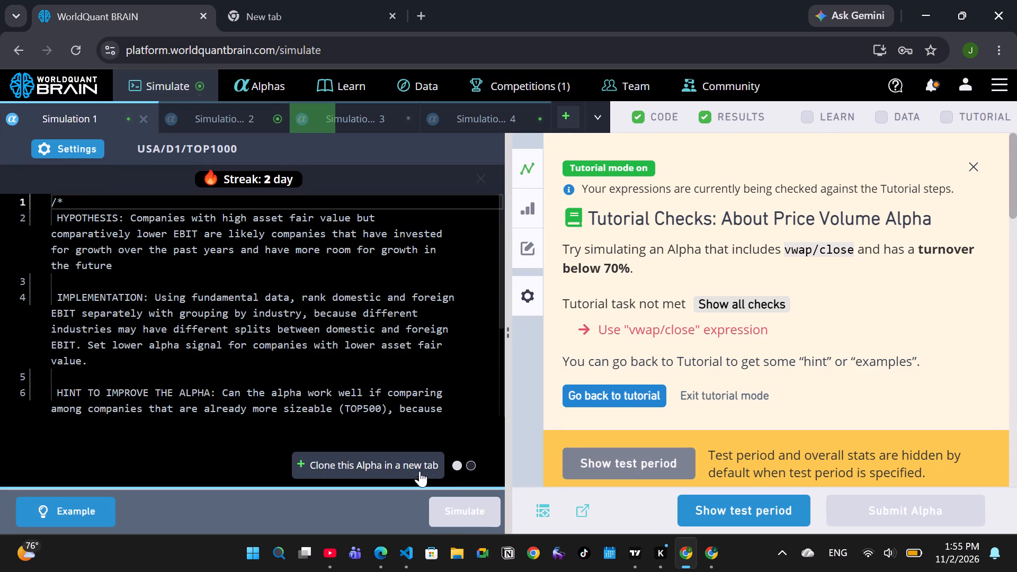
left_click(68, 145)
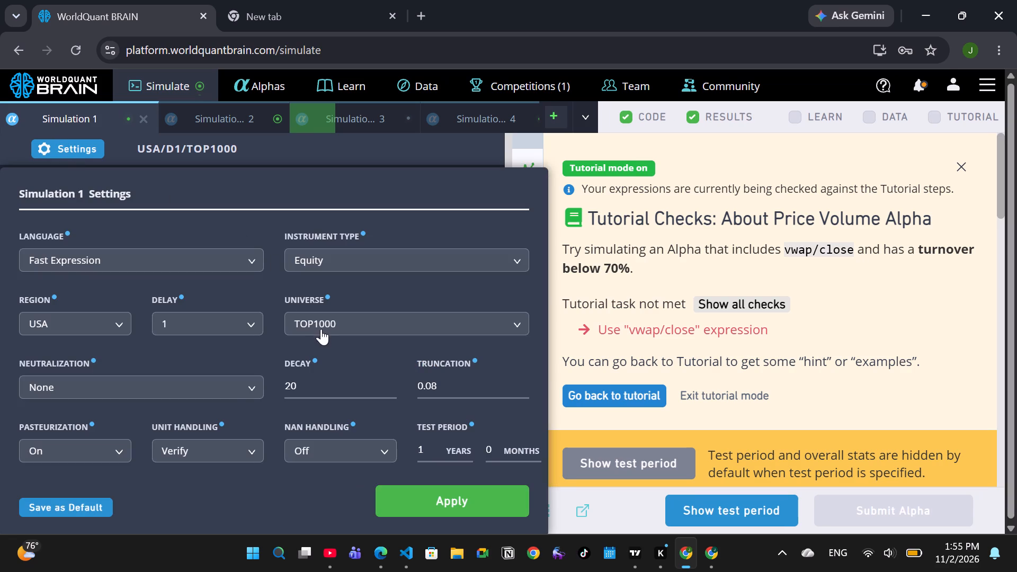
left_click(246, 385)
left_click(56, 446)
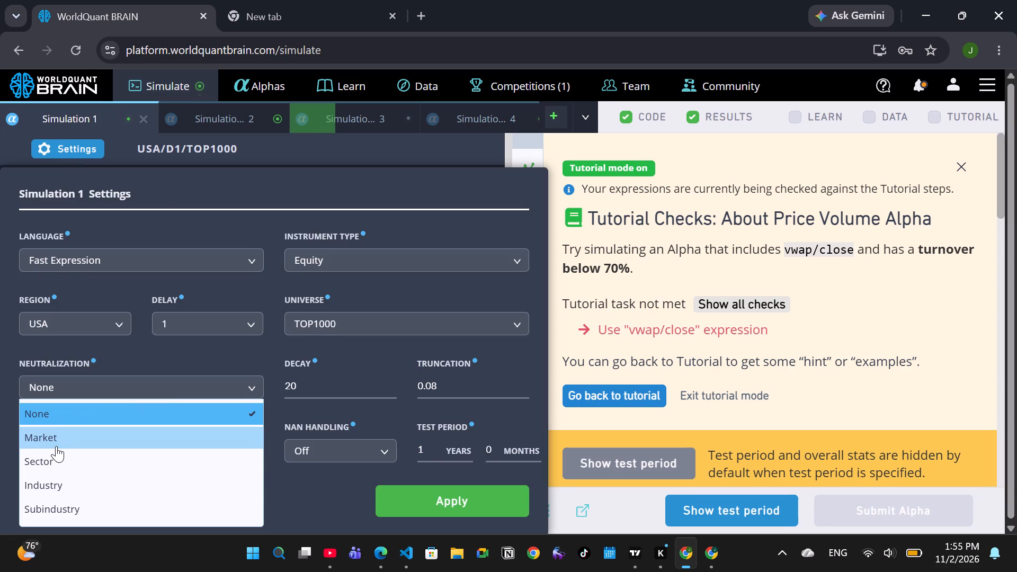
left_click(440, 510)
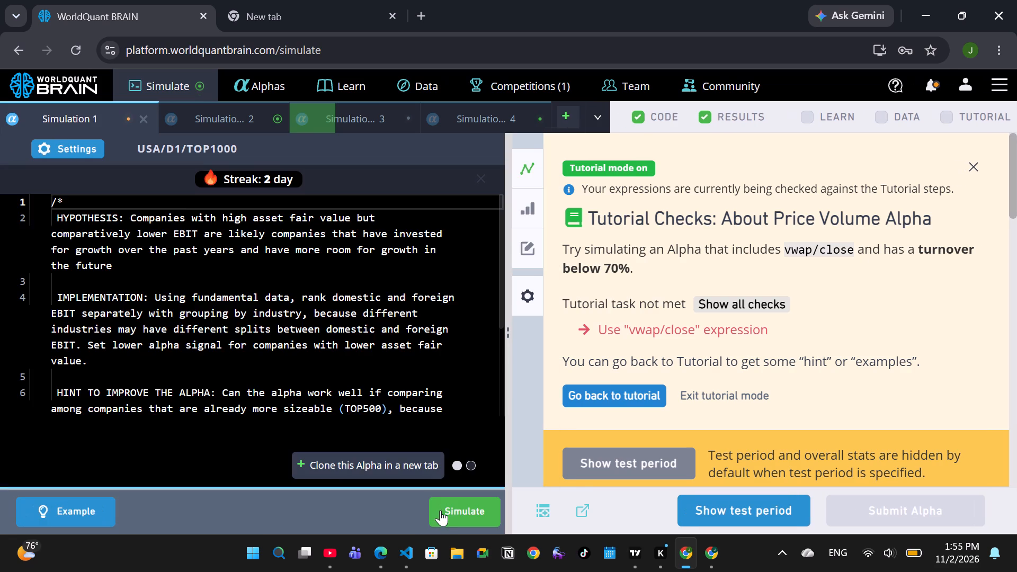
left_click(451, 510)
Open the neutralization choices in Simulation 2's settings.
left_click(232, 122)
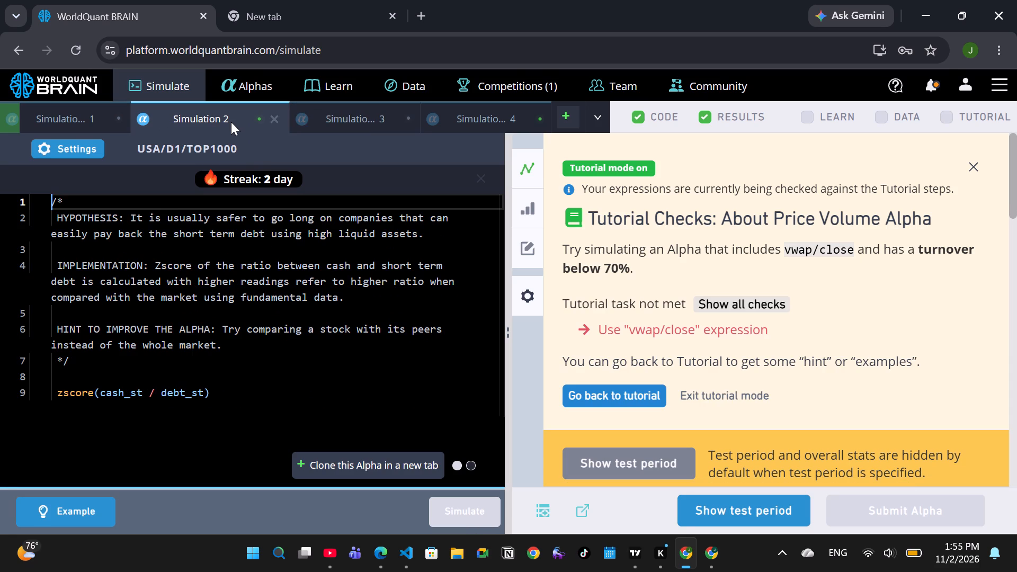
left_click_drag(215, 108, 68, 152)
left_click(68, 152)
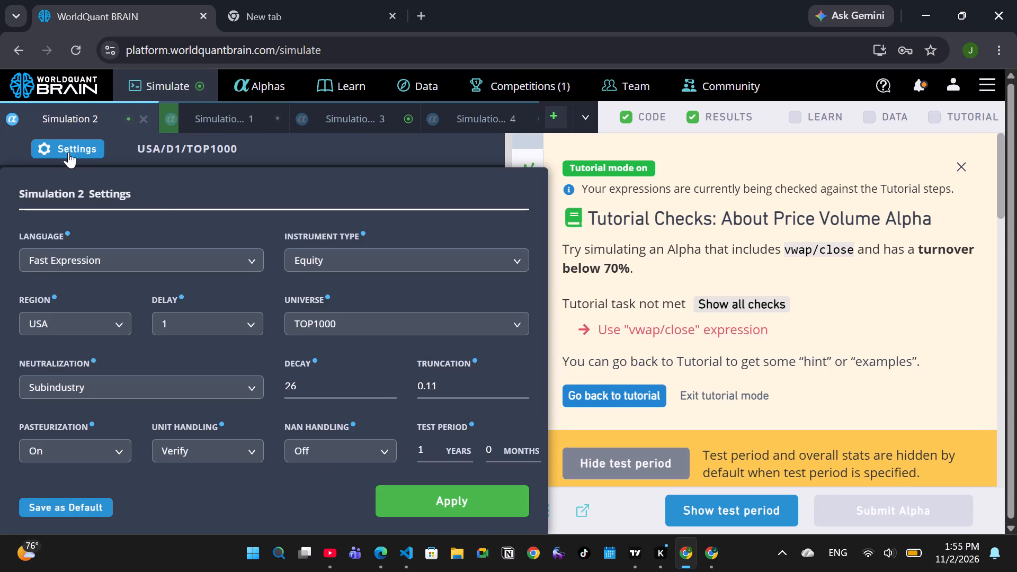
left_click(236, 383)
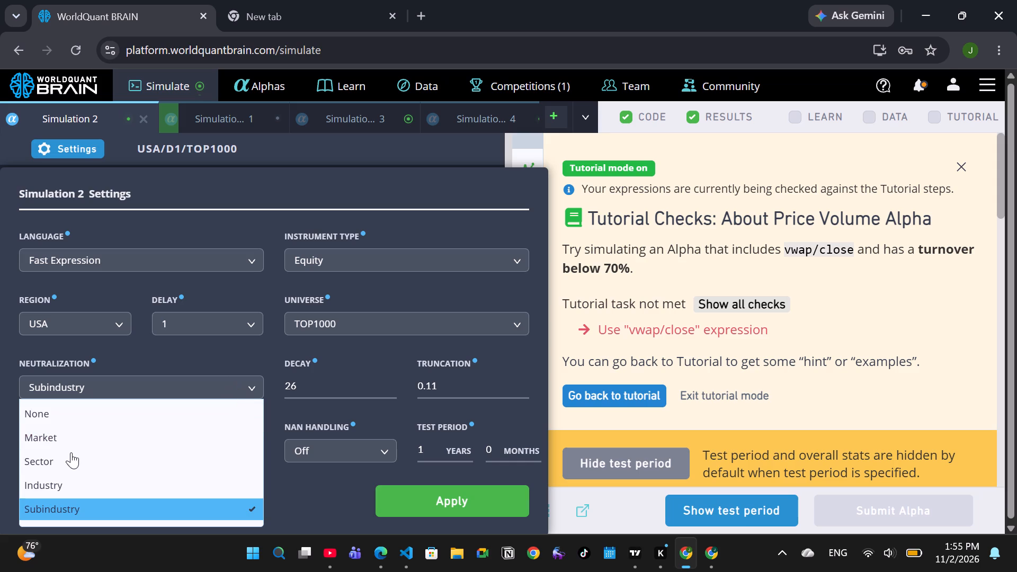
Set Simulation 2's neutralization to Sector, raise its decay slightly, apply the settings and rerun the simulation.
left_click(71, 452)
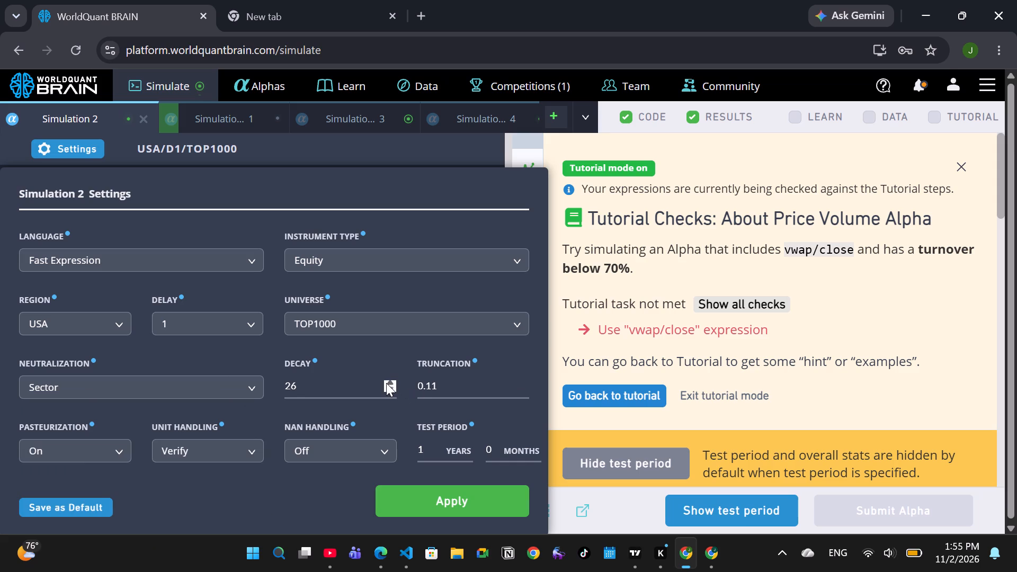
triple_click(386, 383)
left_click(422, 512)
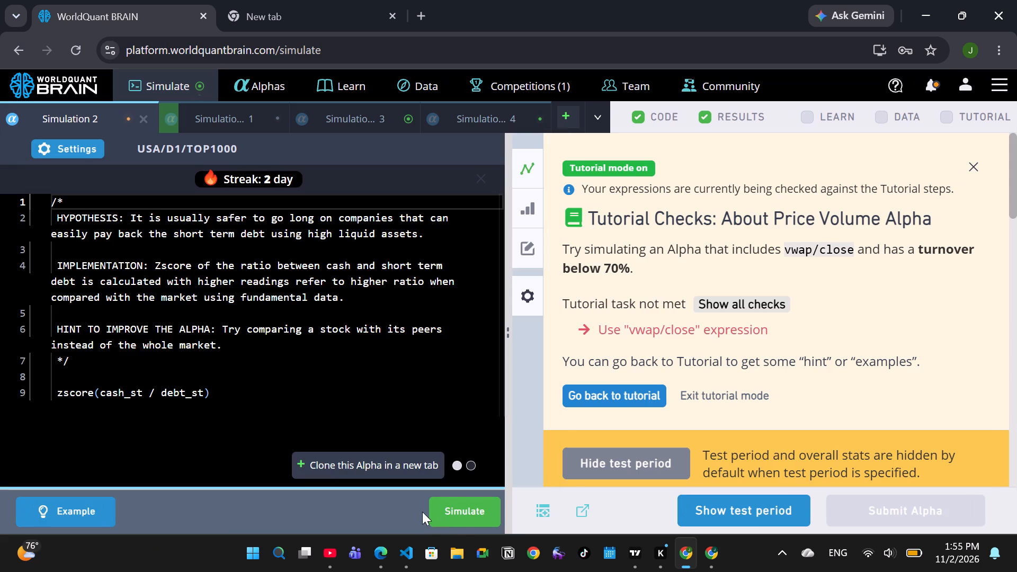
left_click(462, 524)
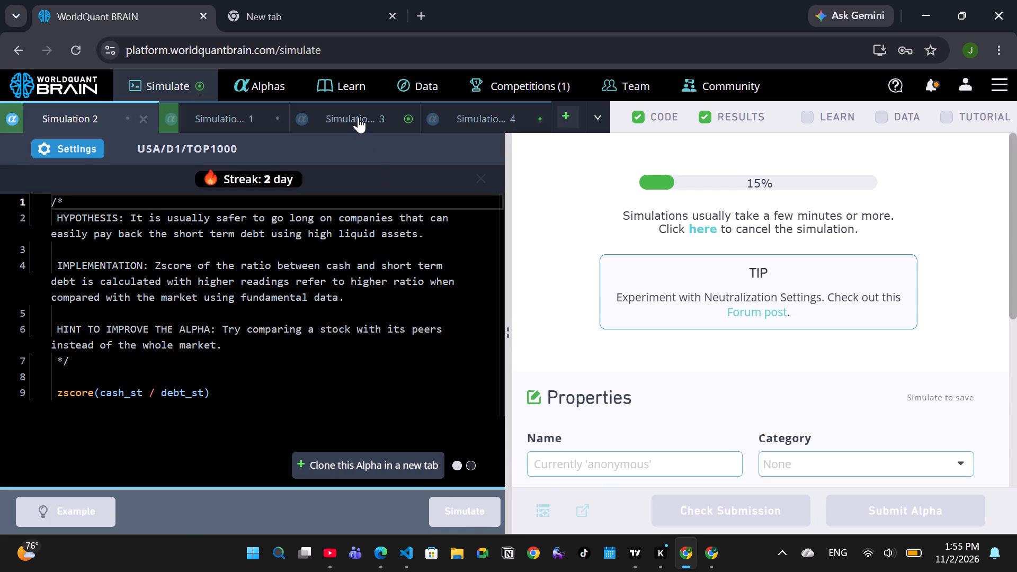
Set Simulation 3's universe to TOP200, apply the settings and rerun the simulation.
left_click(358, 117)
left_click(88, 150)
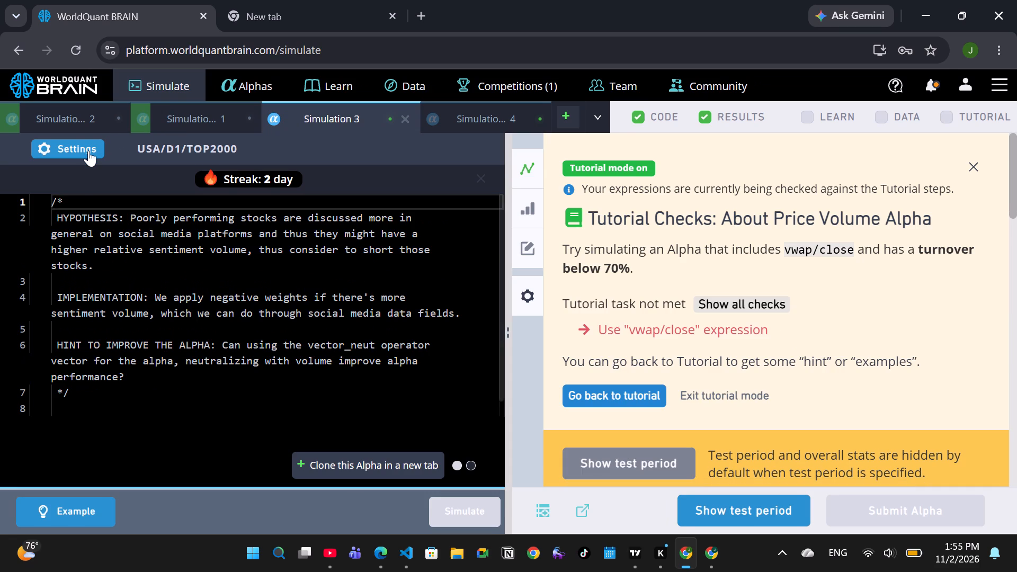
left_click(400, 325)
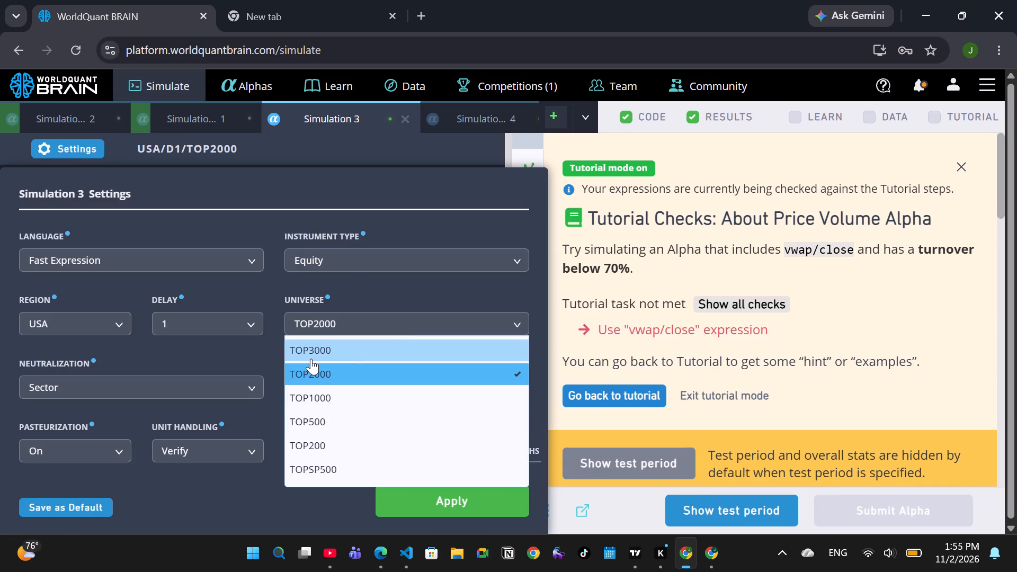
left_click(339, 435)
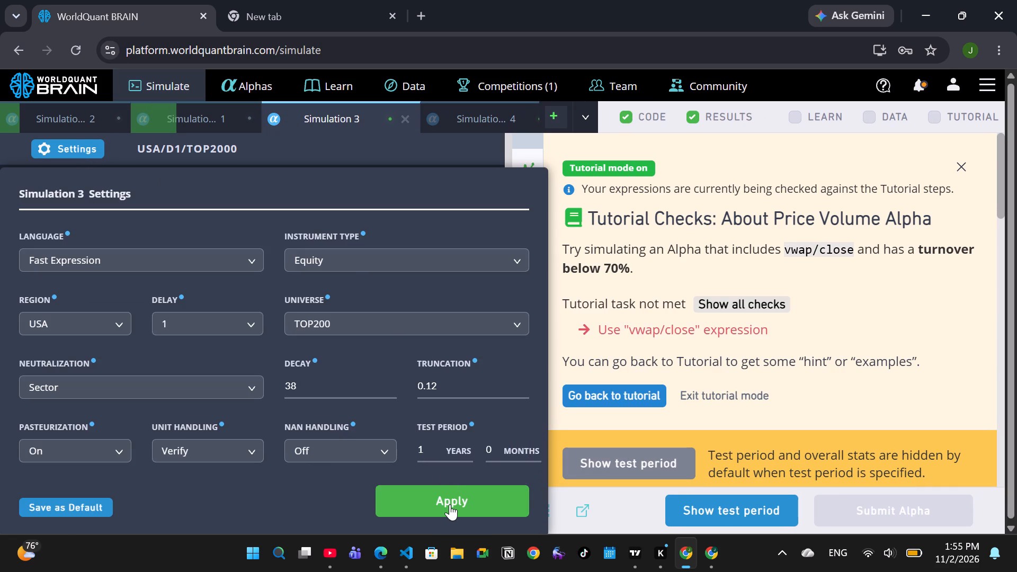
left_click(450, 504)
left_click(463, 505)
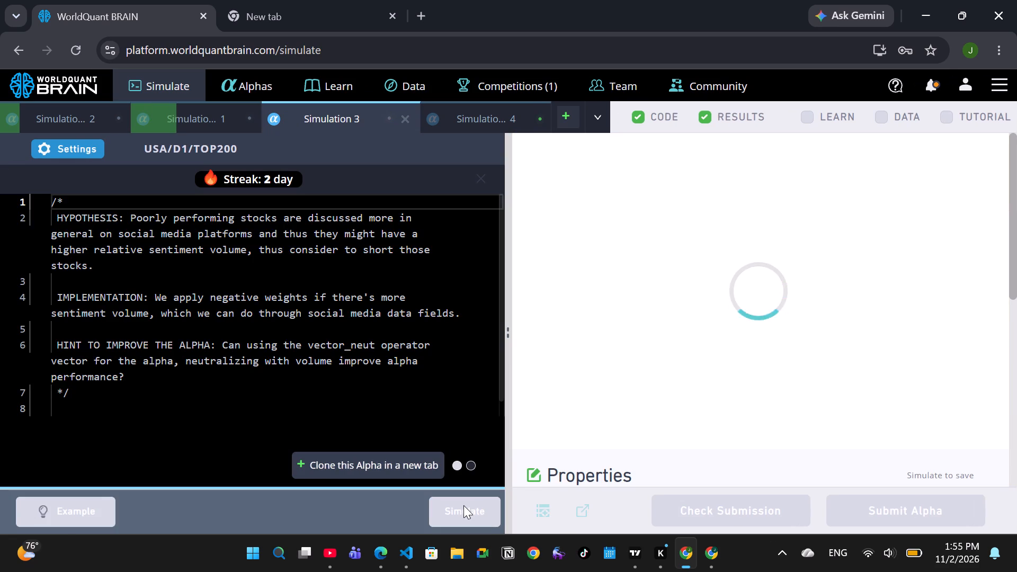
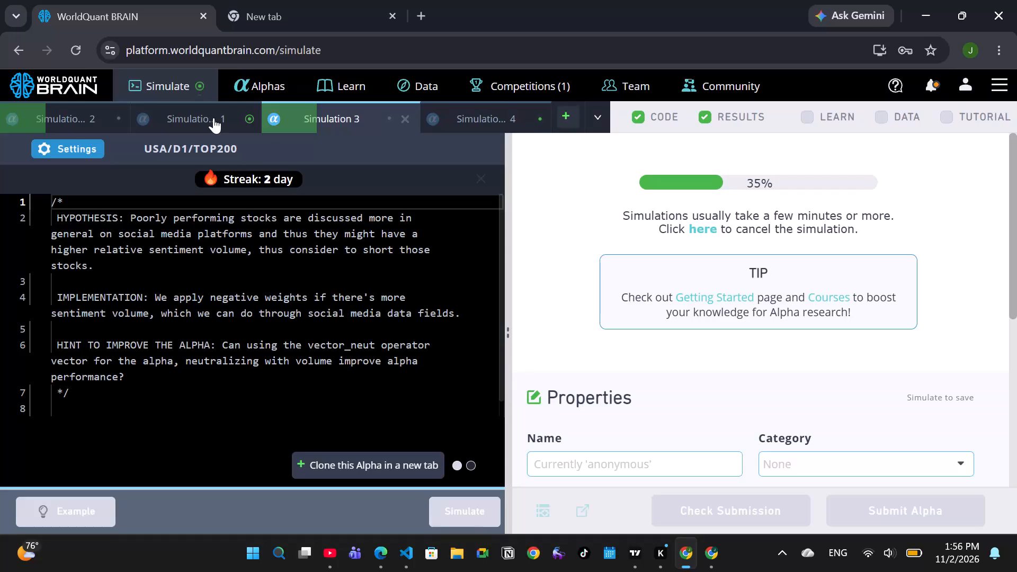
Set Simulation 1's neutralization to Industry, apply the settings and rerun the simulation.
left_click(213, 118)
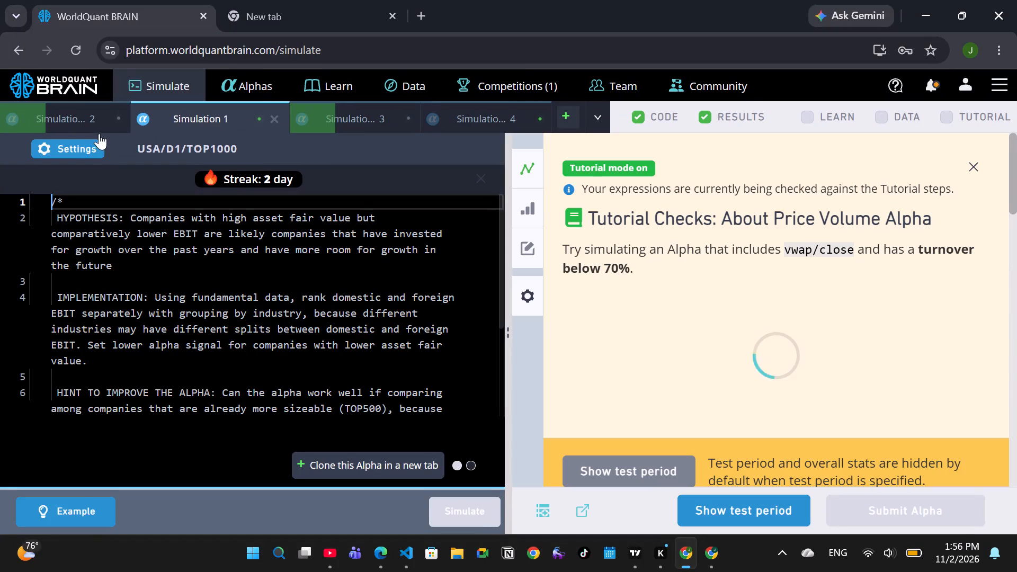
left_click(78, 148)
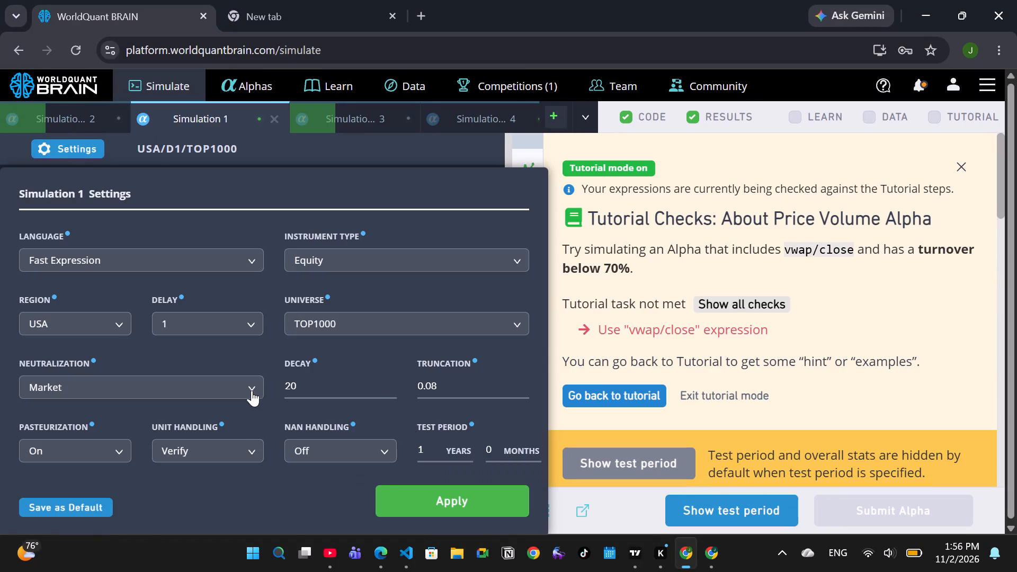
left_click(251, 391)
left_click(95, 479)
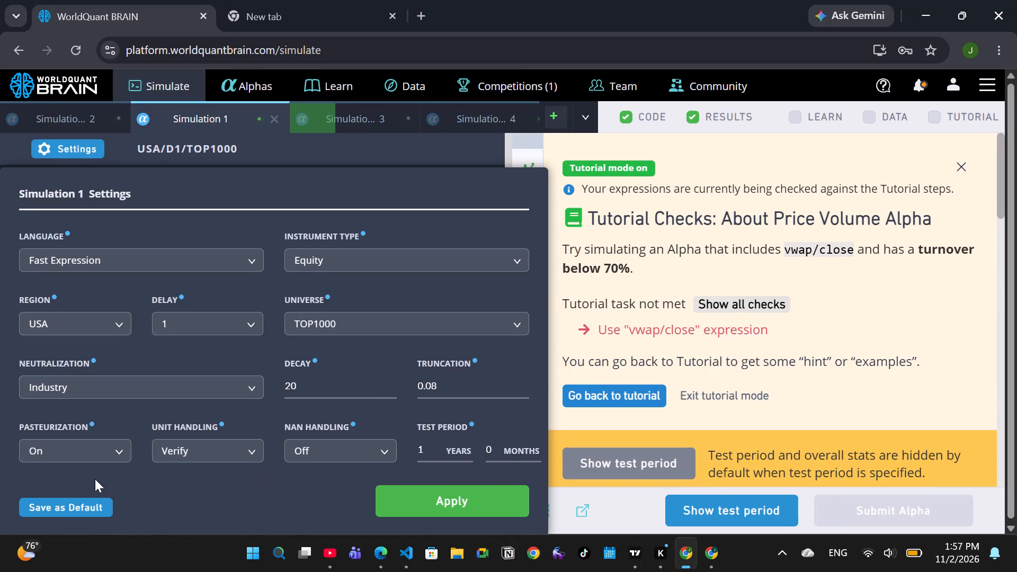
left_click(445, 499)
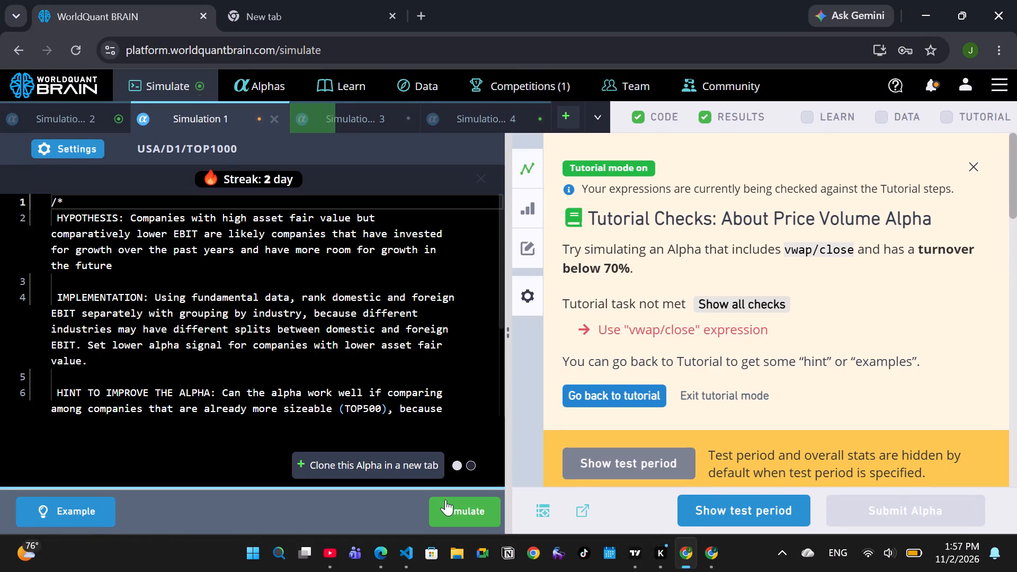
left_click(462, 512)
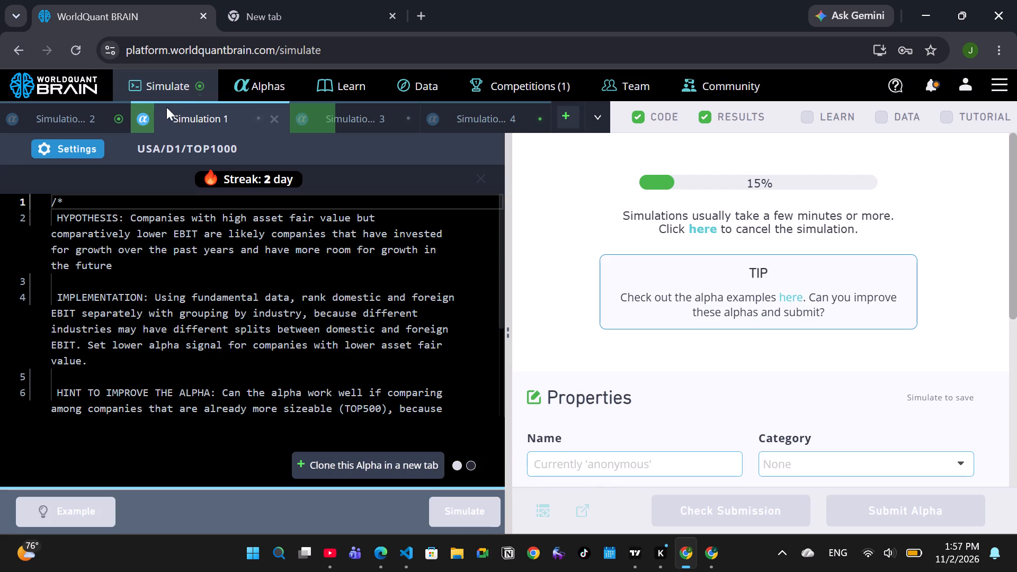
Reorder the simulations so that Simulation 1 comes before Simulation 2.
left_click_drag(175, 121, 74, 111)
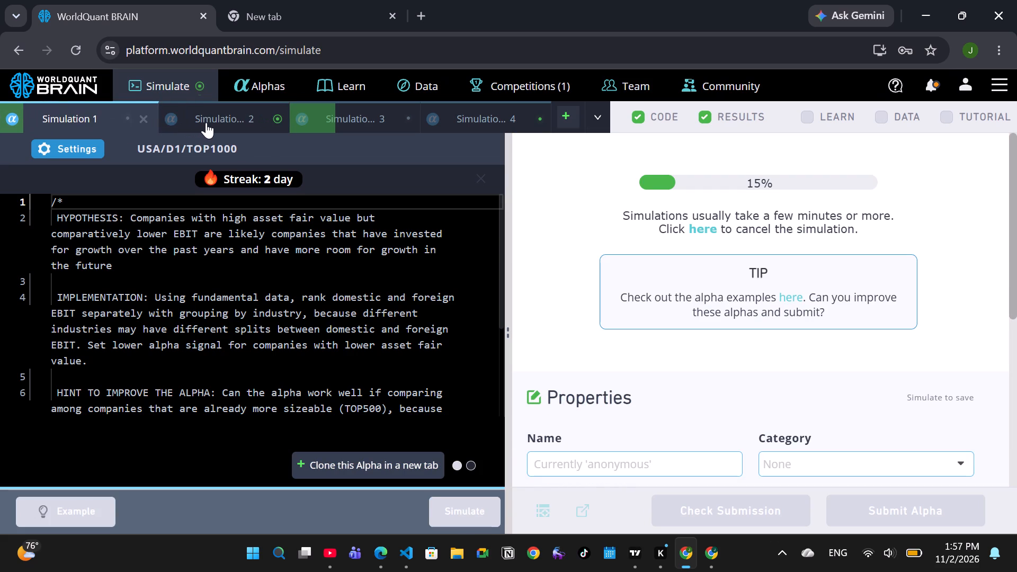
Set Simulation 2's decay to 33, apply the settings and rerun the simulation.
left_click(206, 122)
left_click(70, 150)
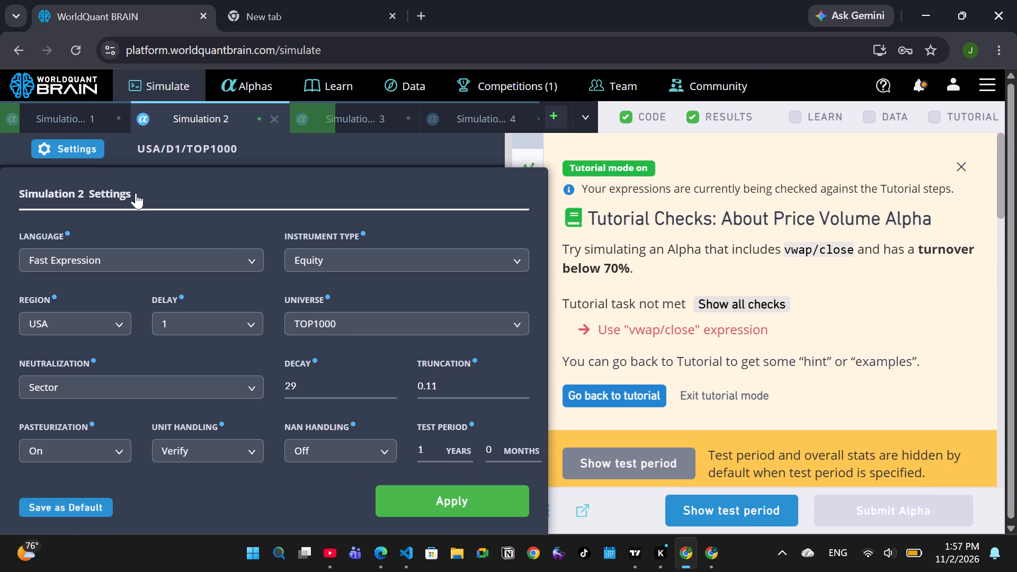
triple_click(387, 383)
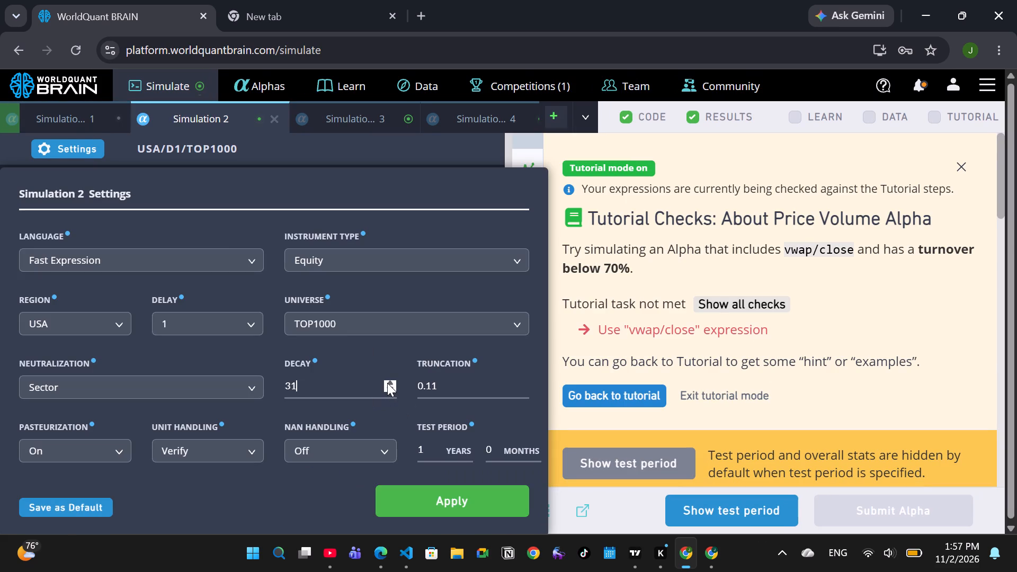
left_click(387, 383)
left_click(488, 503)
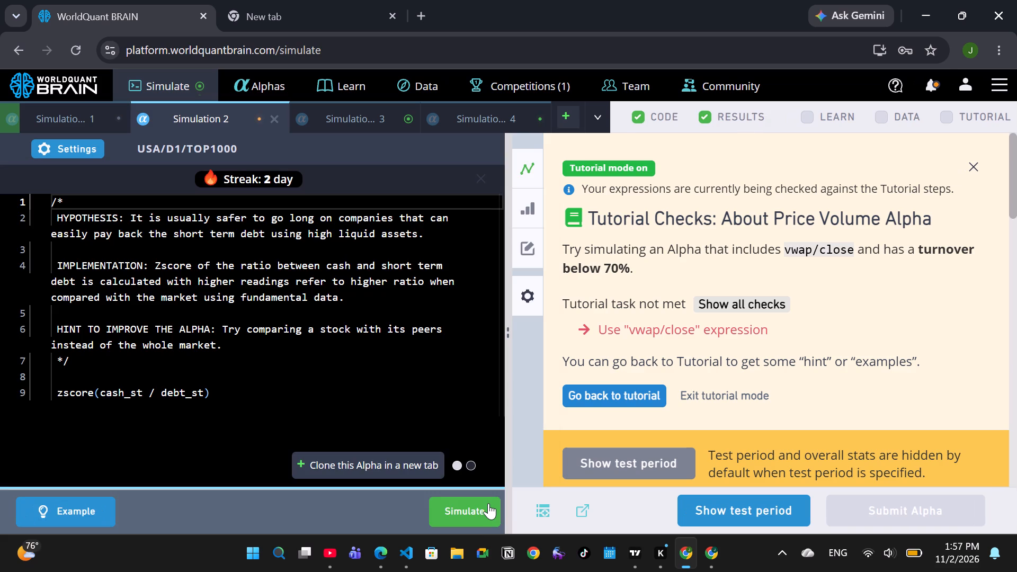
left_click(480, 510)
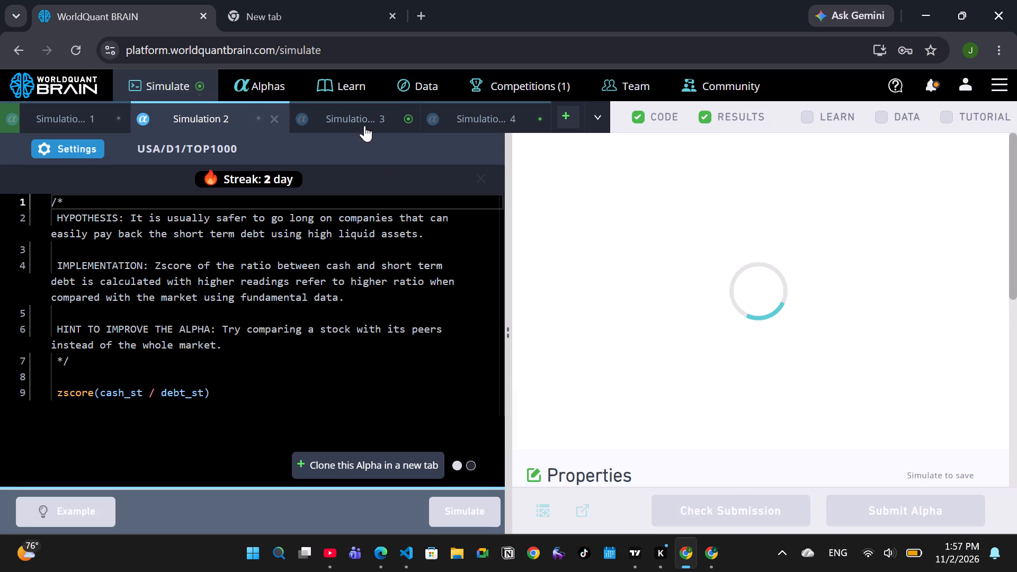
Set Simulation 3's neutralization to None, apply the settings and rerun the simulation.
left_click(364, 126)
left_click(96, 153)
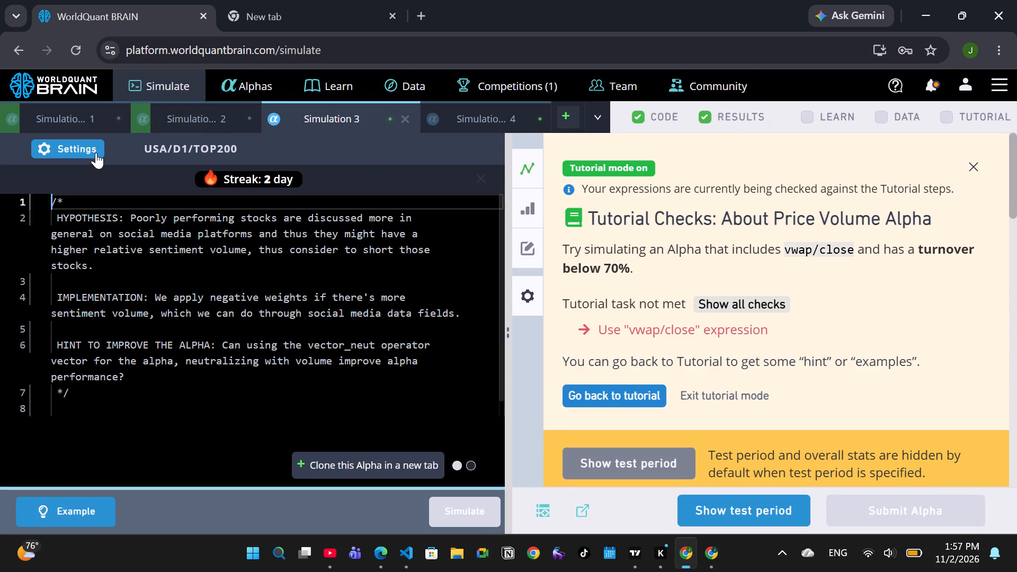
left_click(212, 387)
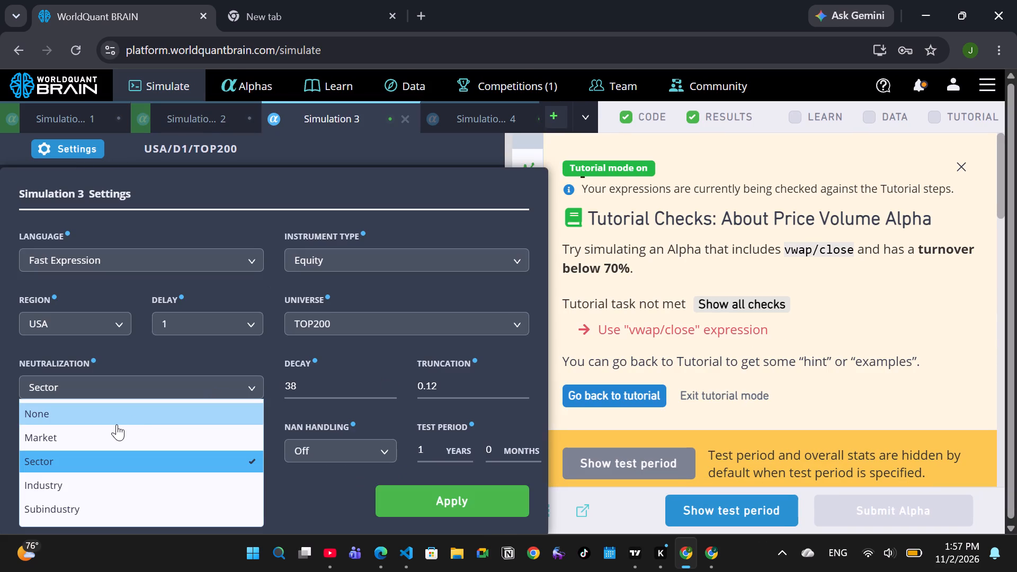
left_click(117, 424)
left_click(456, 507)
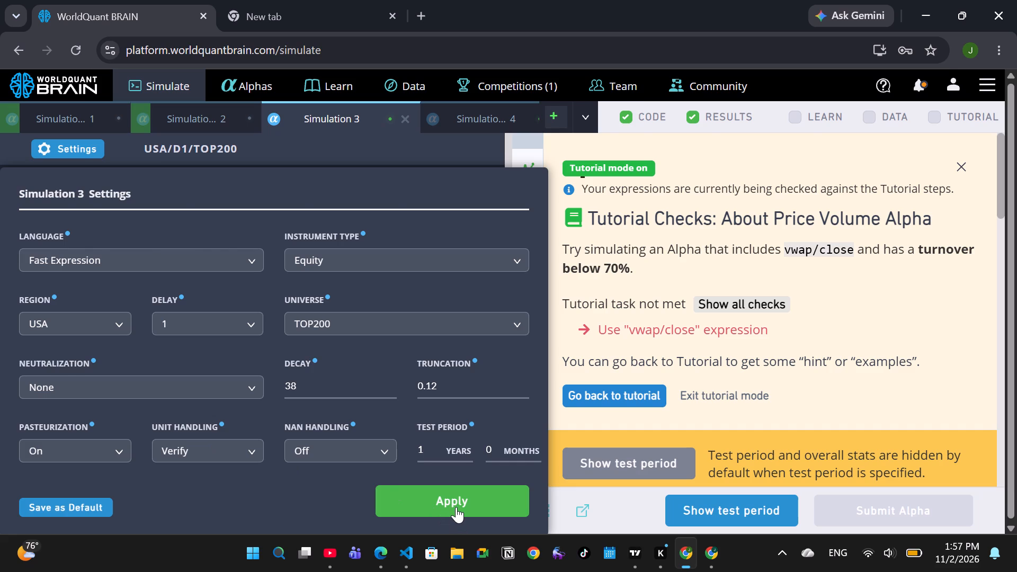
left_click(456, 507)
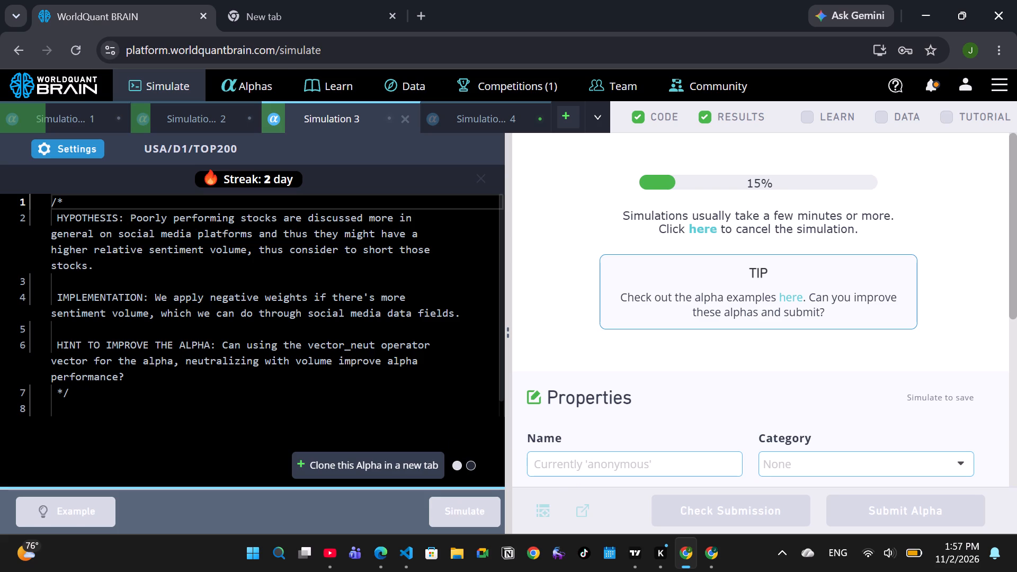
Review the Sharpe and returns of the latest unsubmitted alphas, then return to the simulations.
left_click(260, 89)
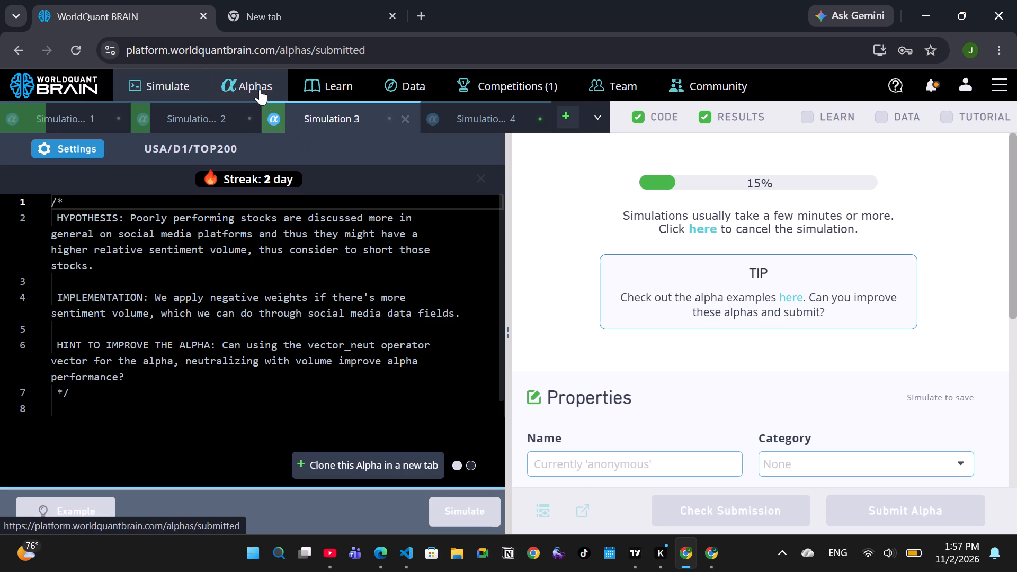
left_click(225, 175)
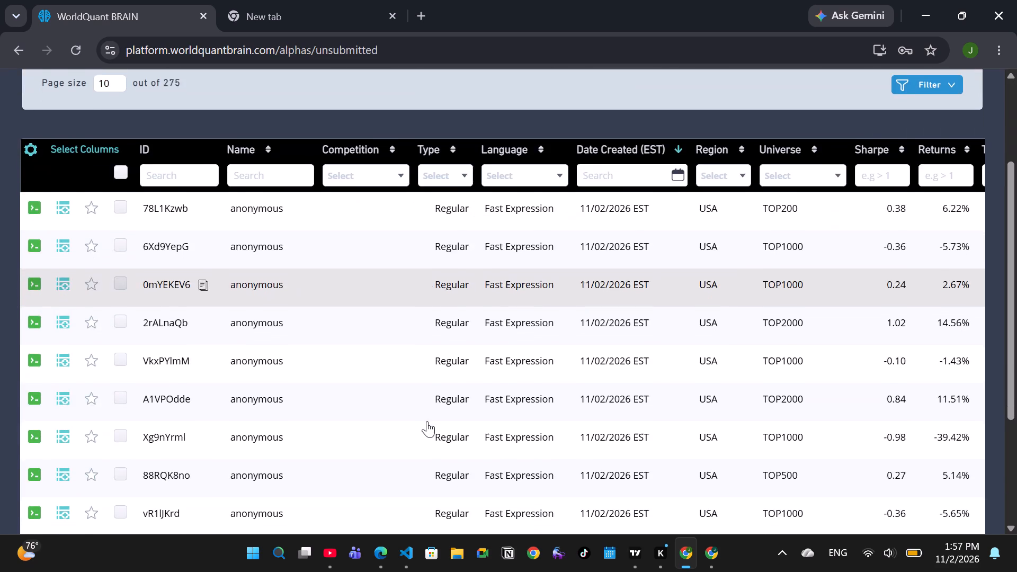
scroll(427, 421, "up", 6)
scroll(427, 421, "down", 2)
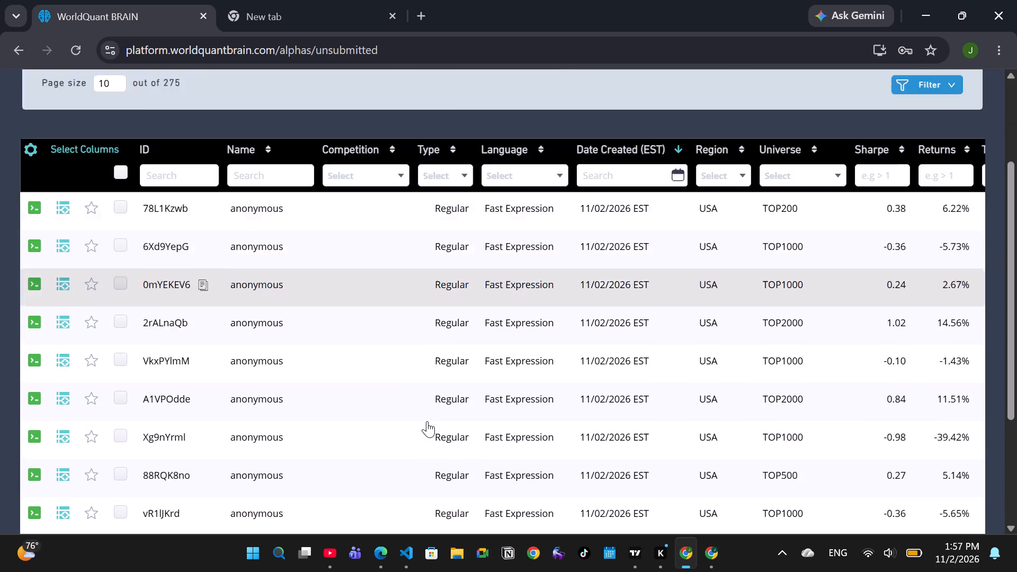
scroll(427, 421, "down", 3)
scroll(427, 421, "up", 7)
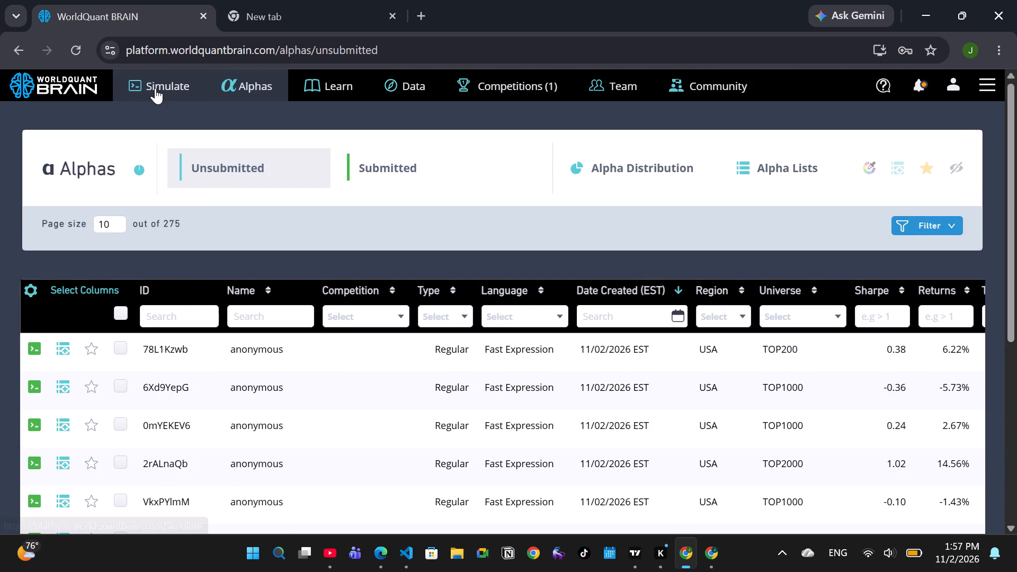
left_click(155, 88)
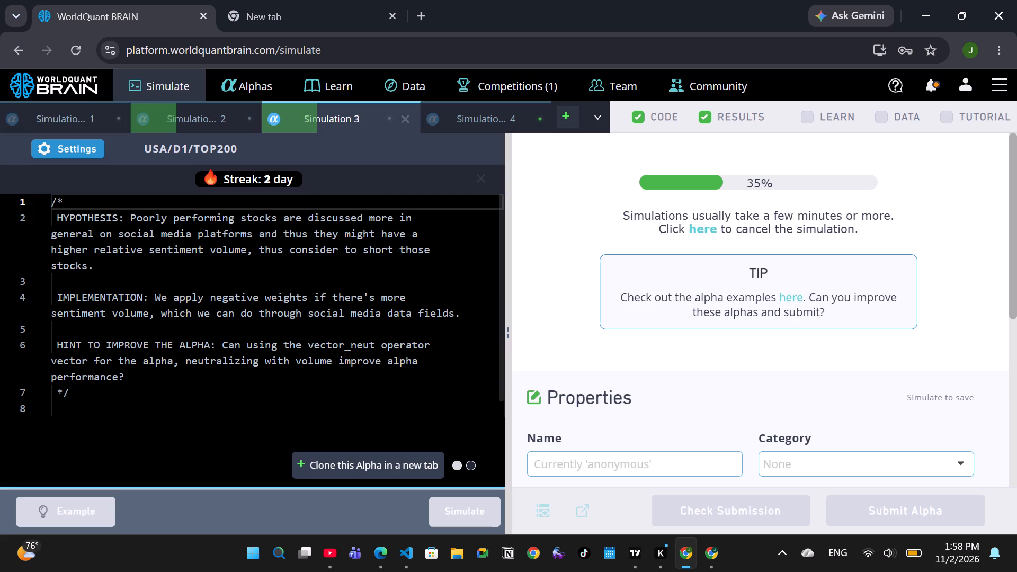
Set Simulation 1's neutralization to Market, apply the settings and rerun the simulation.
left_click(43, 124)
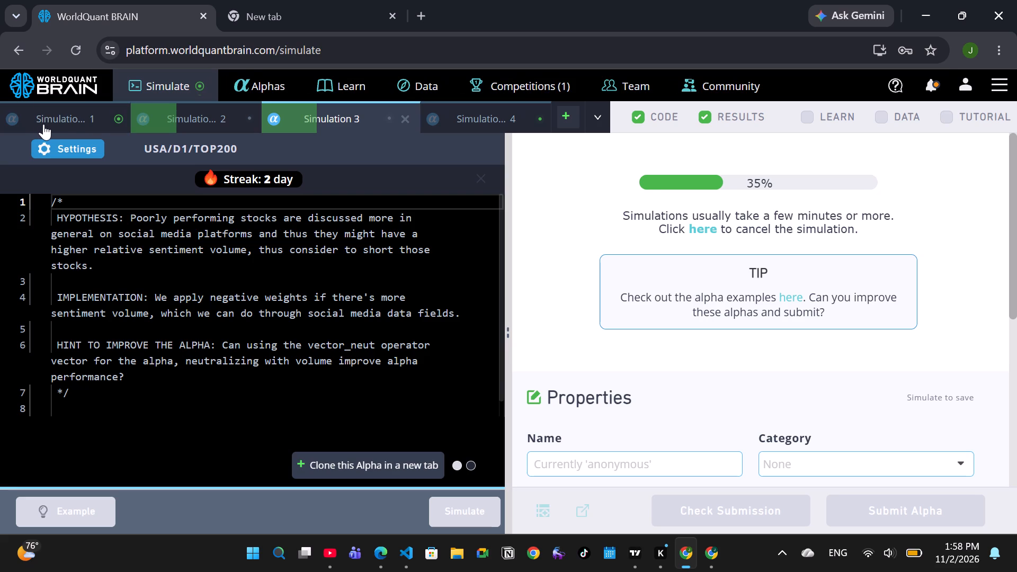
left_click(88, 154)
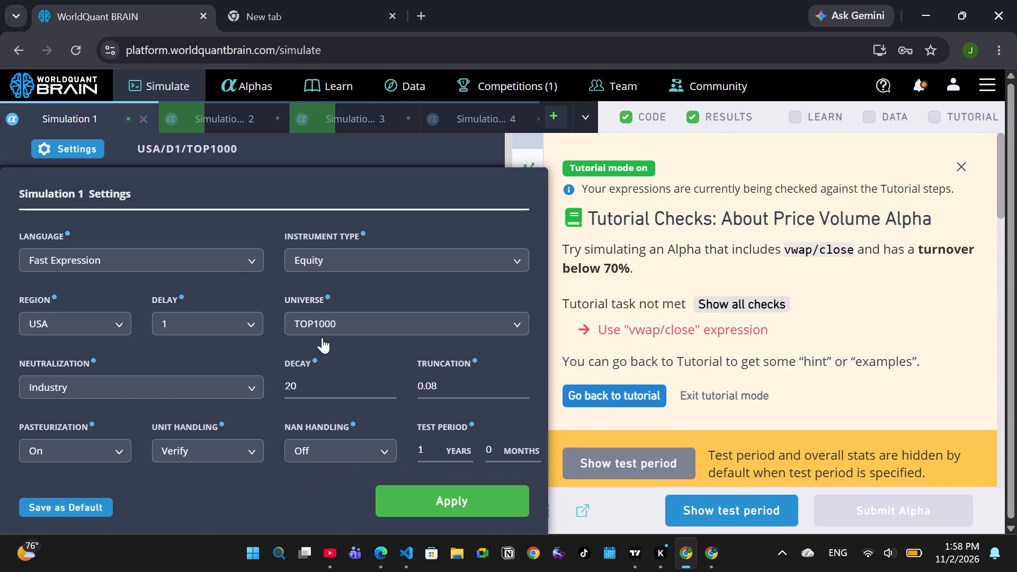
left_click(240, 379)
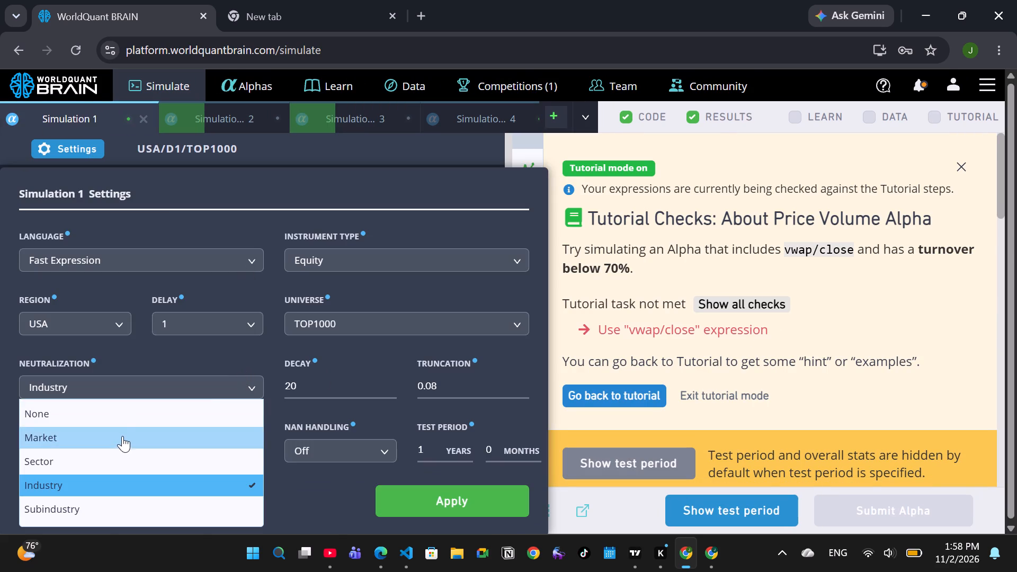
left_click(122, 434)
left_click(446, 506)
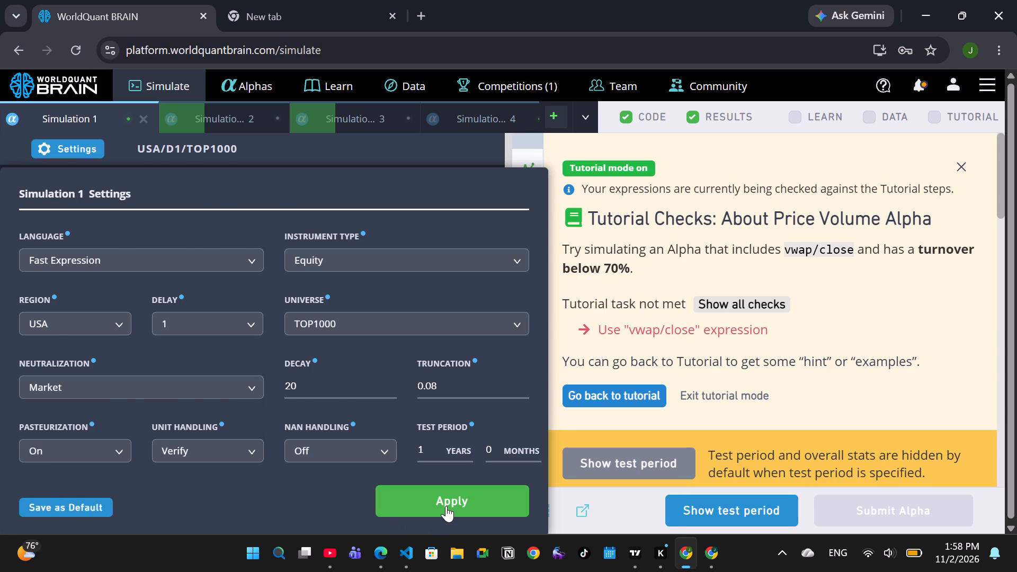
left_click(459, 516)
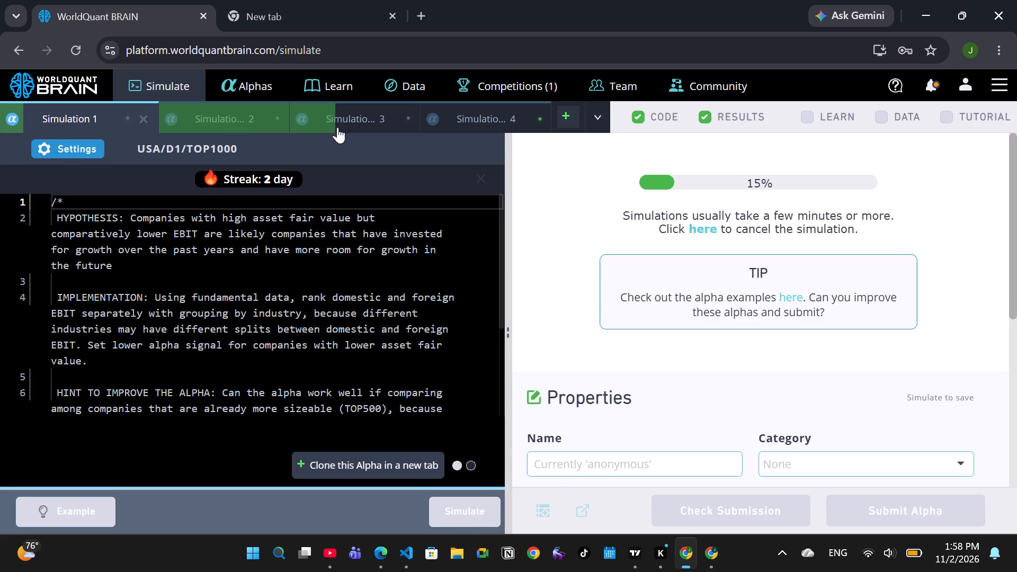
Set Simulation 2's neutralization to Subindustry, apply the settings and rerun the simulation.
left_click(256, 114)
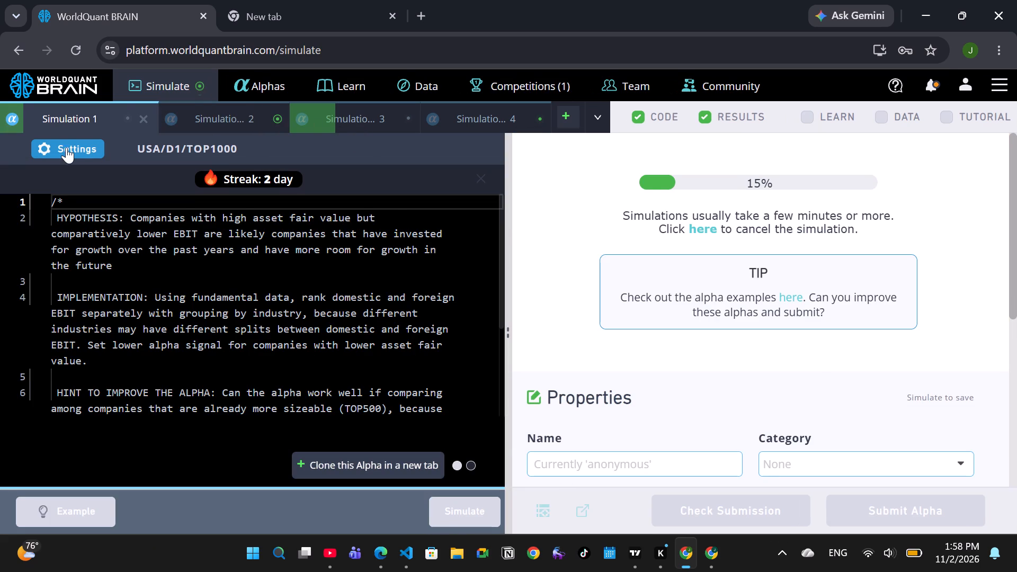
left_click(64, 146)
left_click(216, 385)
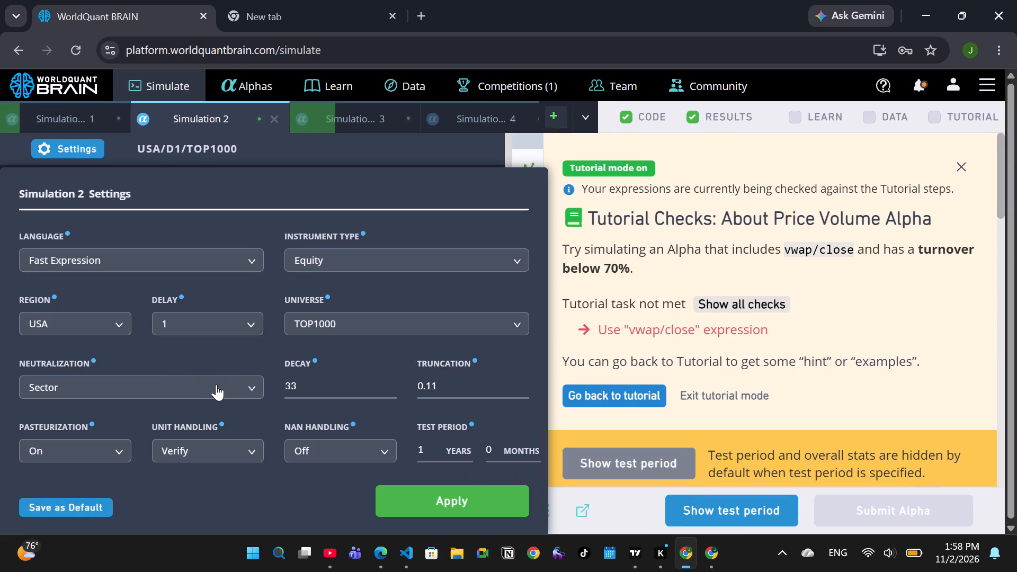
left_click(99, 506)
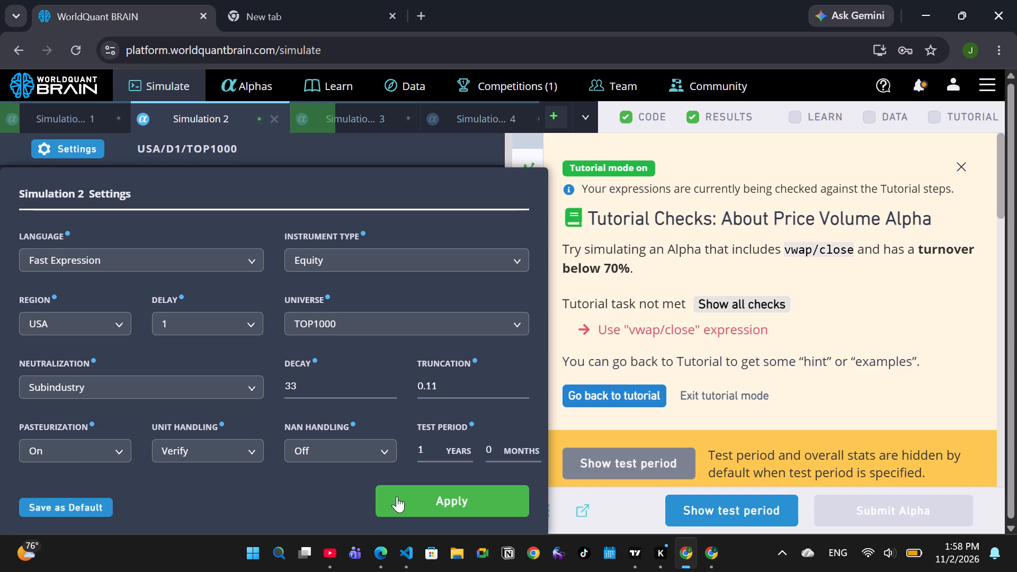
left_click(397, 496)
left_click(460, 511)
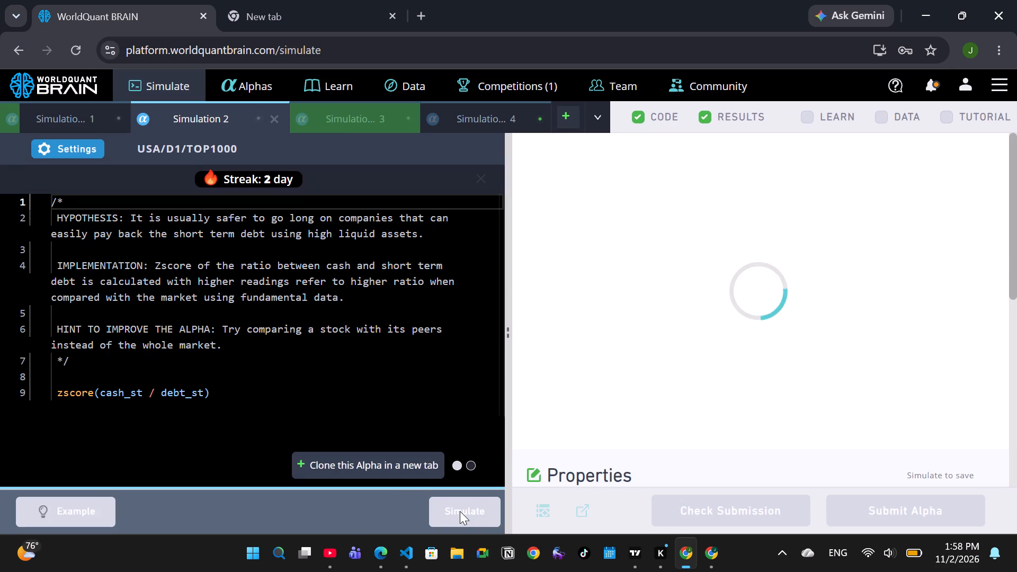
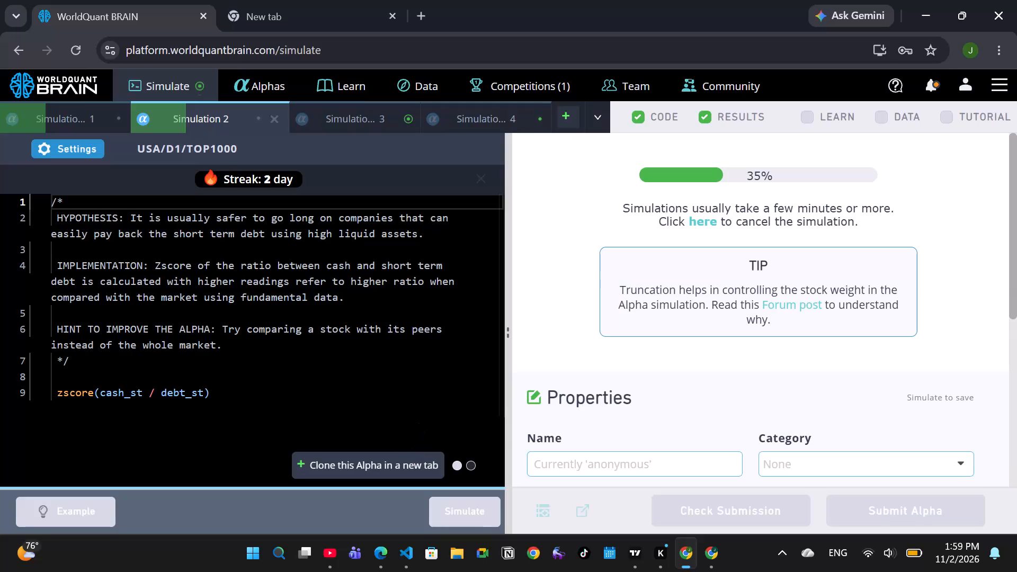
Set Simulation 3's neutralization to Industry, apply the settings and rerun the simulation.
left_click(347, 126)
left_click(89, 155)
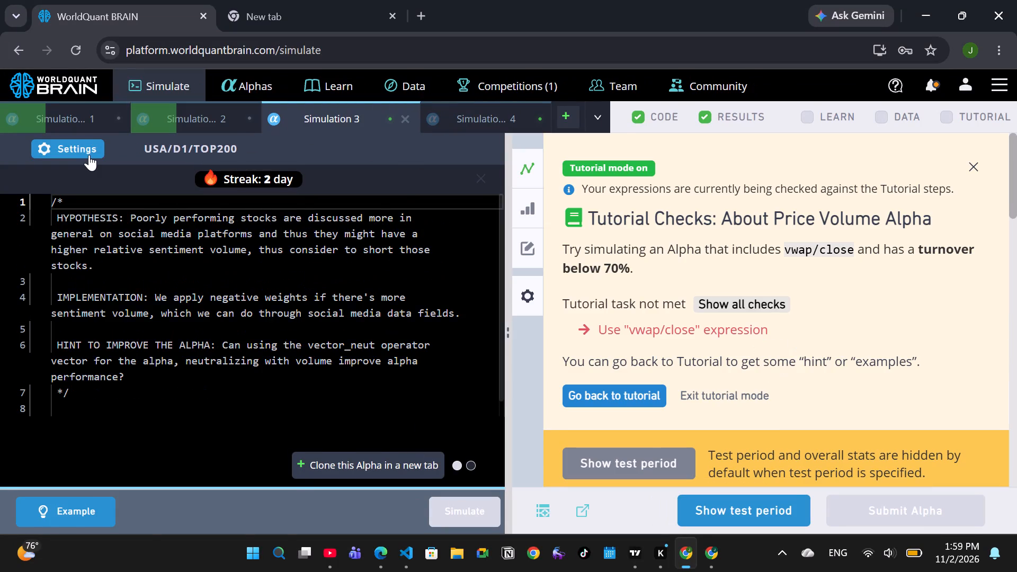
left_click(231, 377)
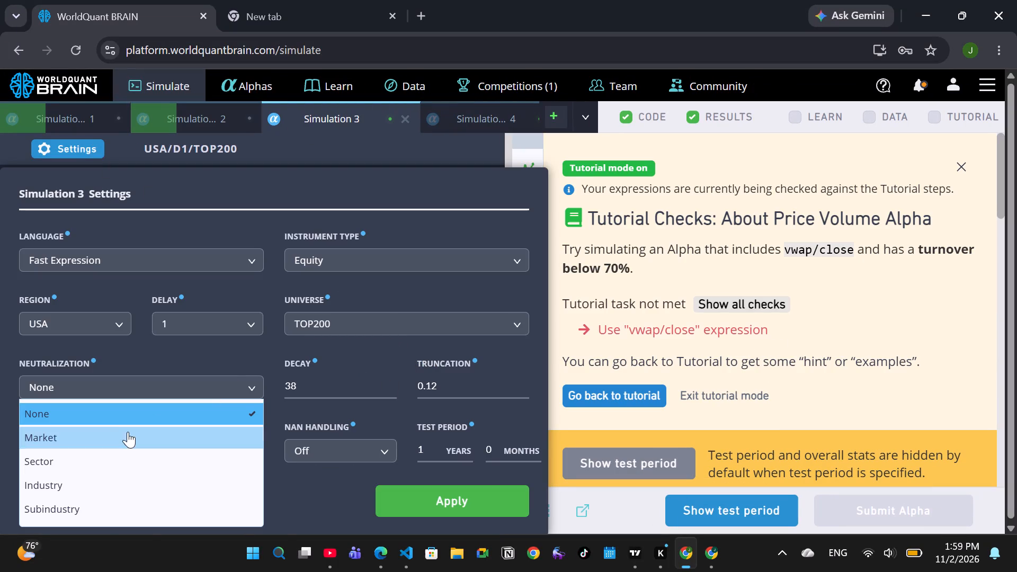
left_click(106, 487)
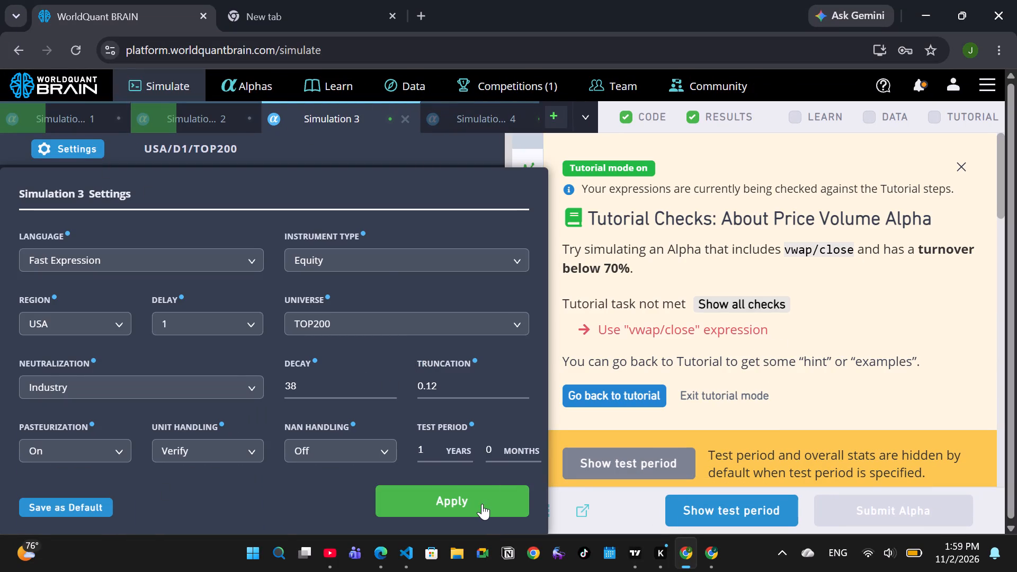
left_click(482, 504)
left_click(486, 510)
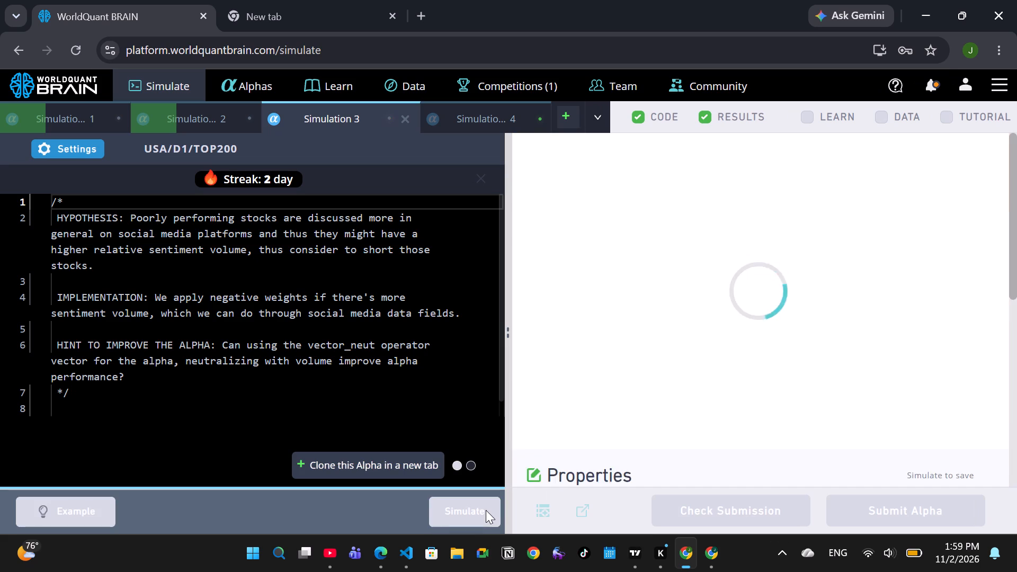
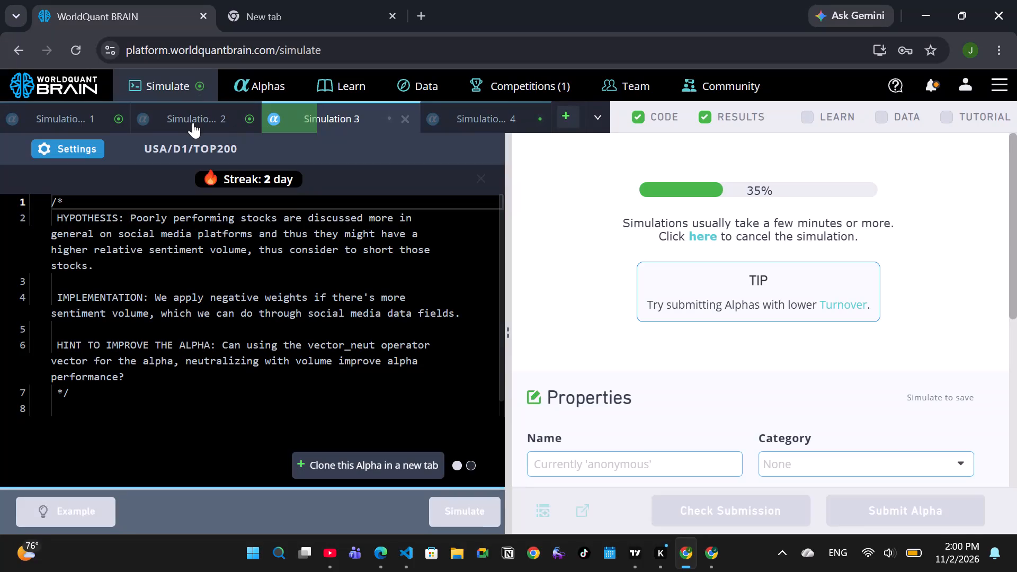
Set Simulation 2's neutralization to Market, apply the settings and rerun the simulation.
left_click(192, 122)
left_click(75, 158)
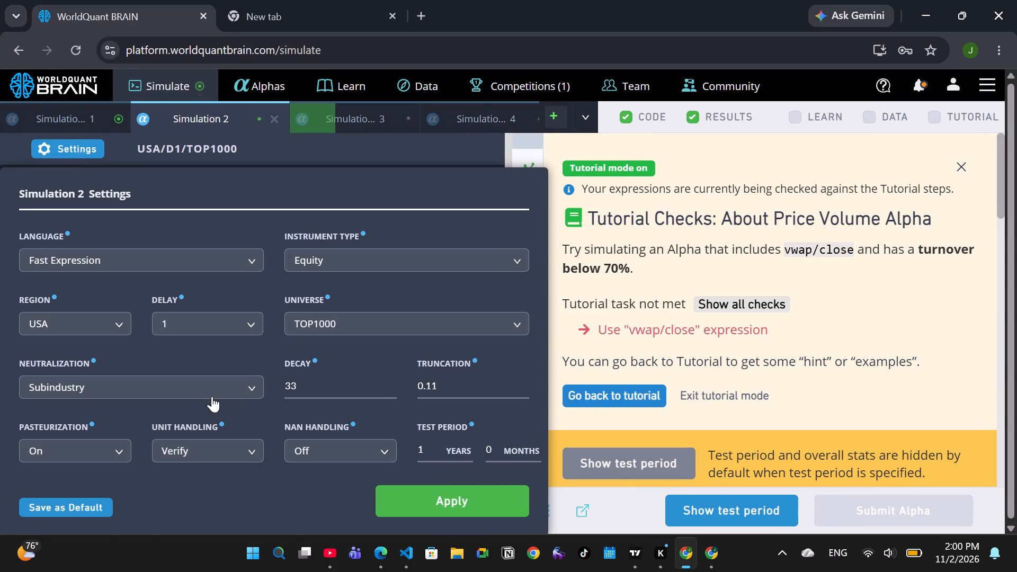
left_click(212, 396)
left_click(101, 433)
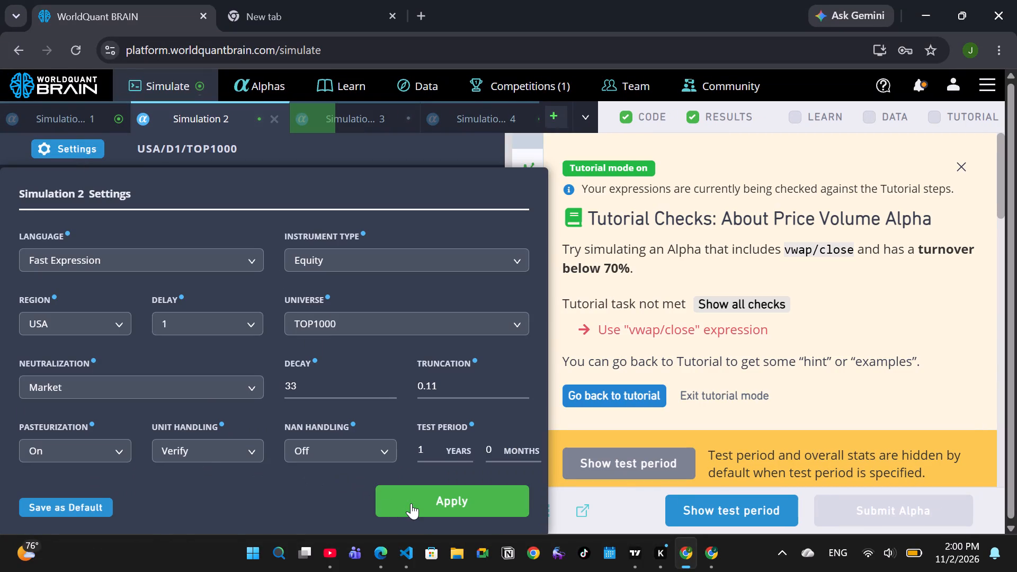
left_click(414, 502)
left_click(487, 511)
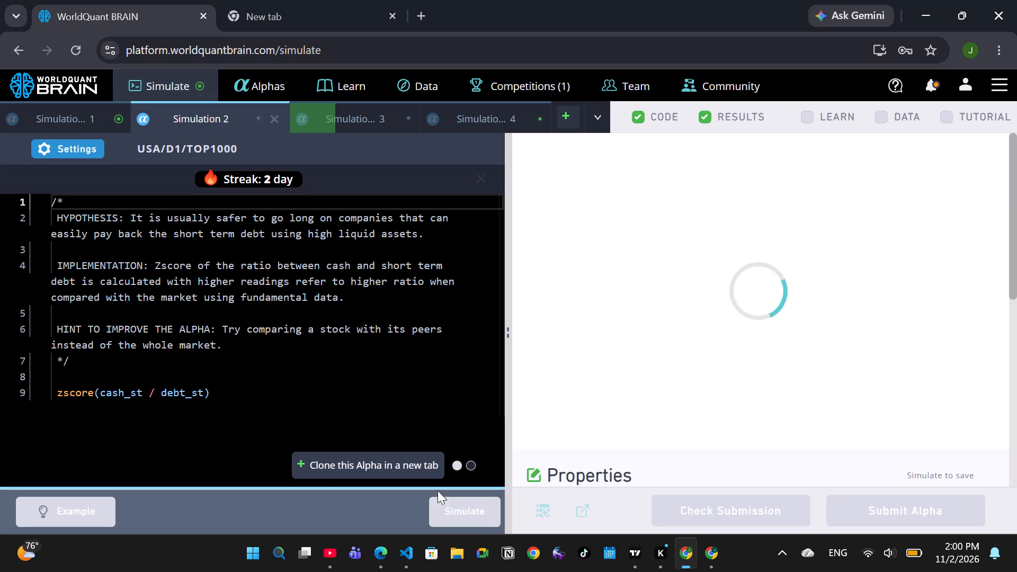
Increase Simulation 1's decay slightly, apply the settings and rerun the simulation.
left_click(73, 124)
left_click(68, 148)
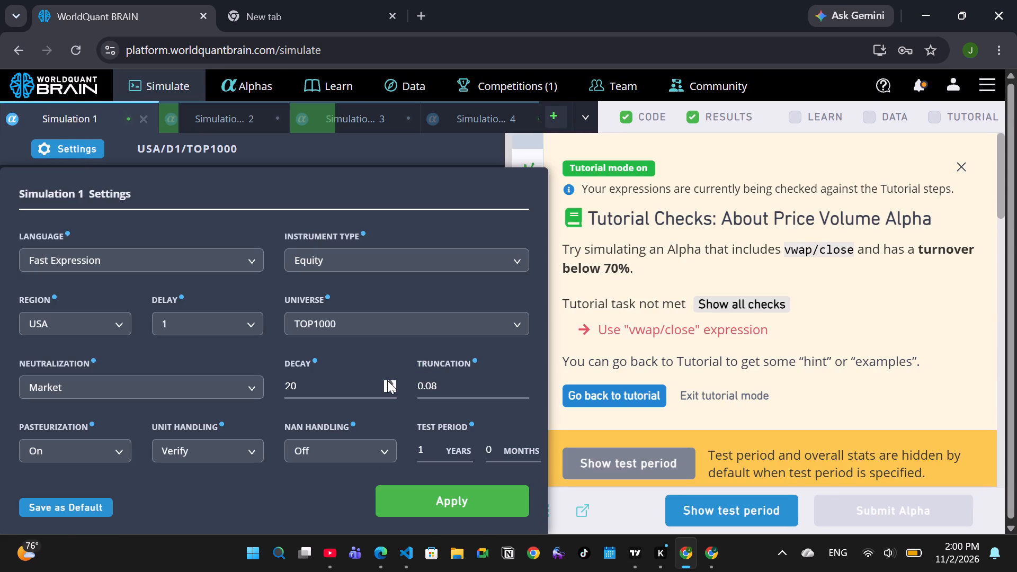
triple_click(387, 380)
left_click(469, 507)
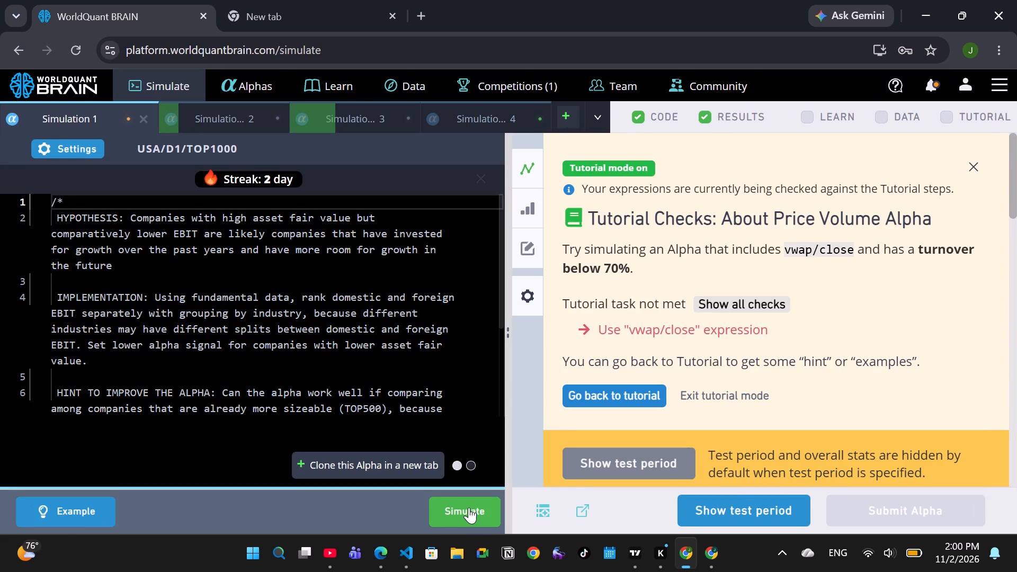
left_click(469, 507)
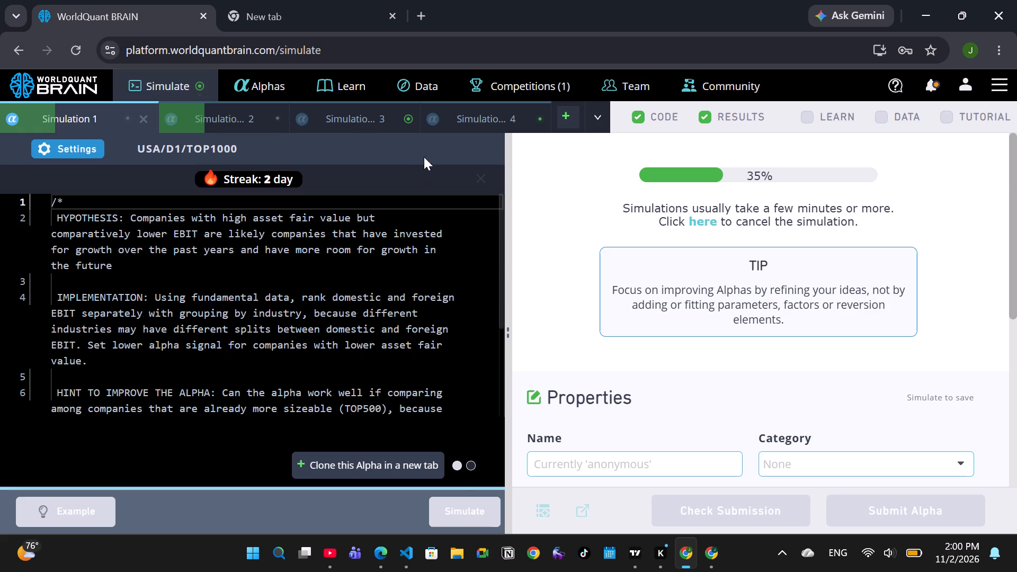
Set Simulation 3's universe to TOP2000, apply the settings and rerun the simulation.
left_click_drag(354, 134, 352, 128)
left_click(352, 128)
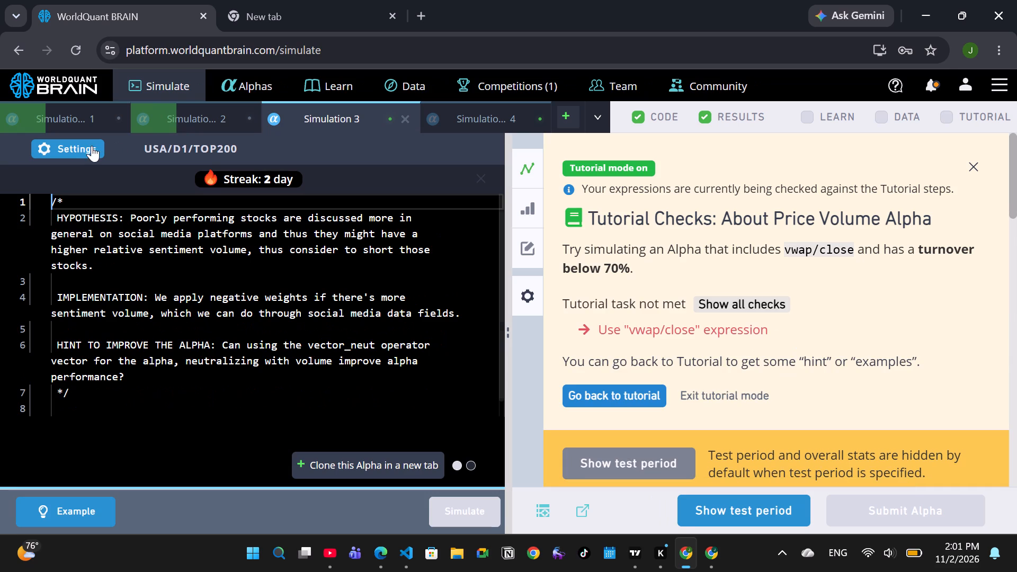
left_click(71, 146)
left_click(391, 320)
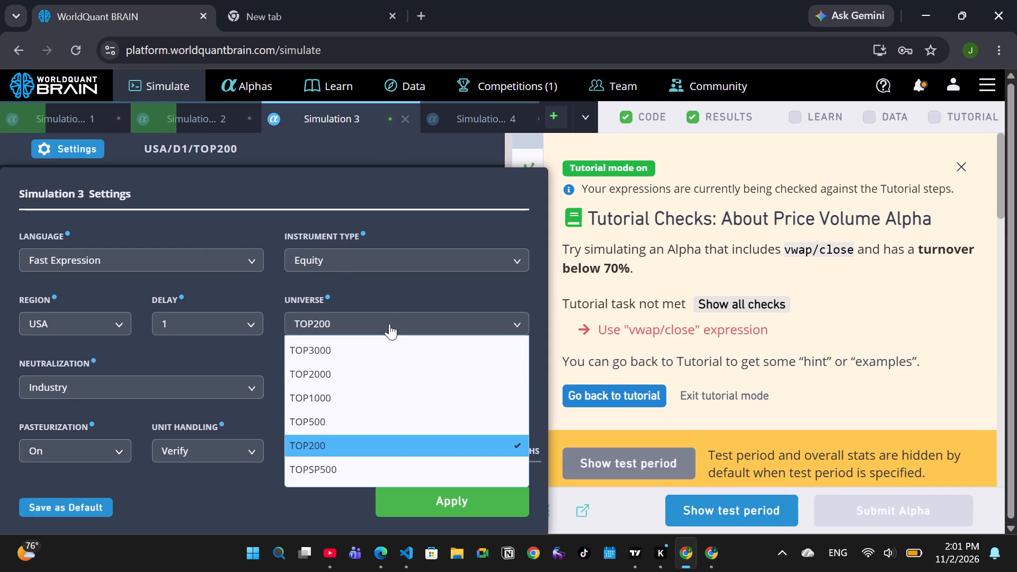
left_click(355, 372)
left_click(443, 516)
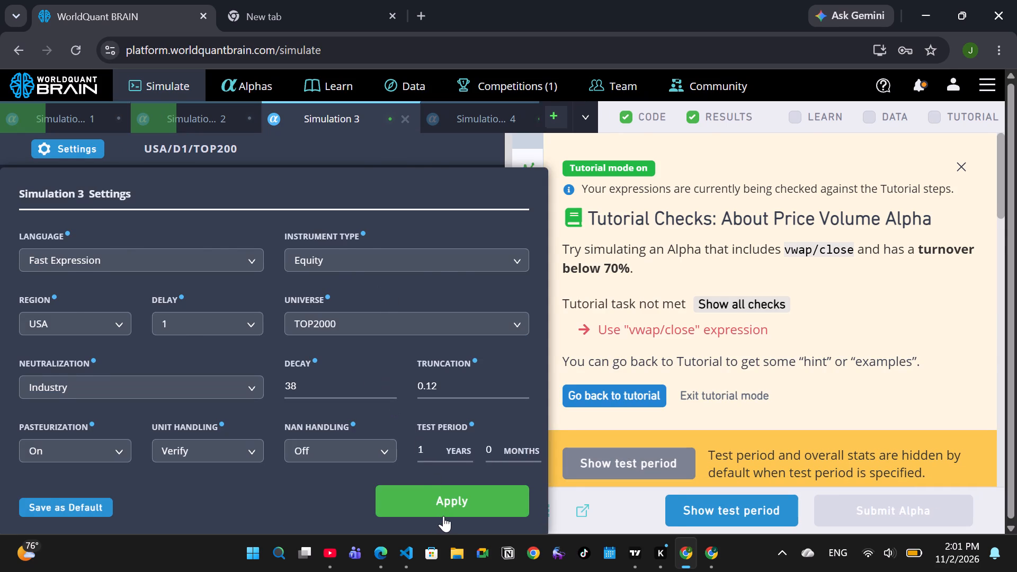
left_click(447, 522)
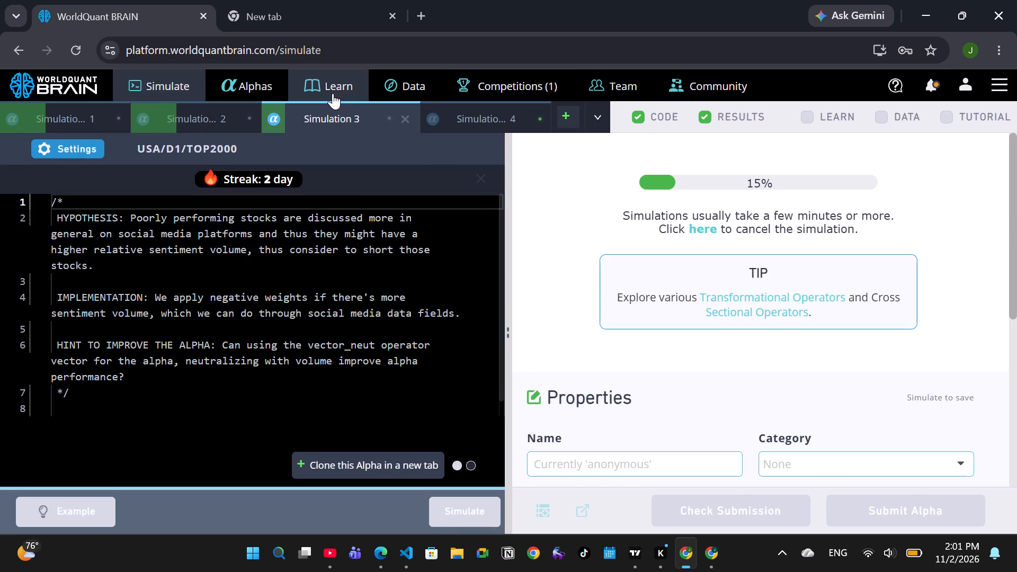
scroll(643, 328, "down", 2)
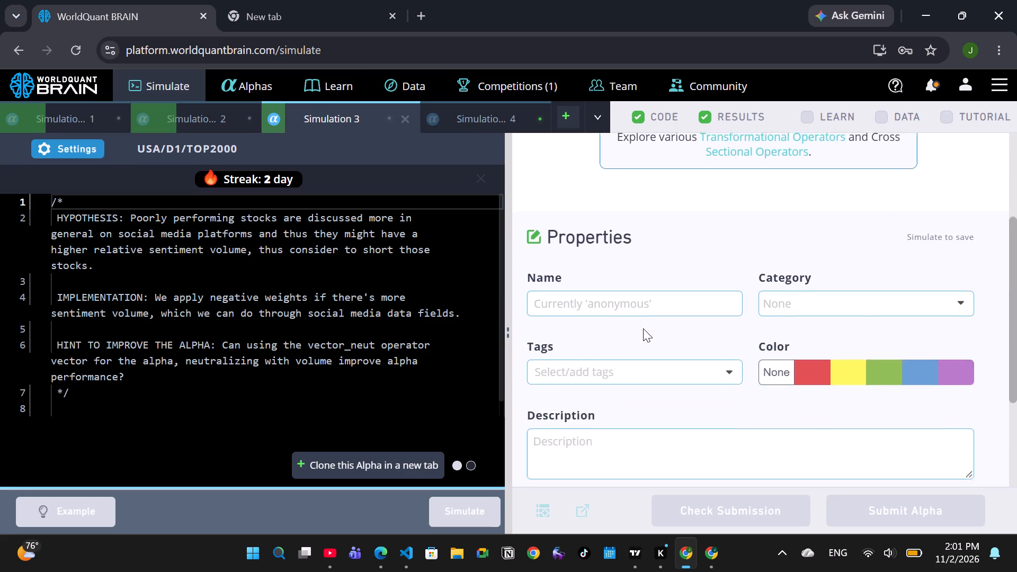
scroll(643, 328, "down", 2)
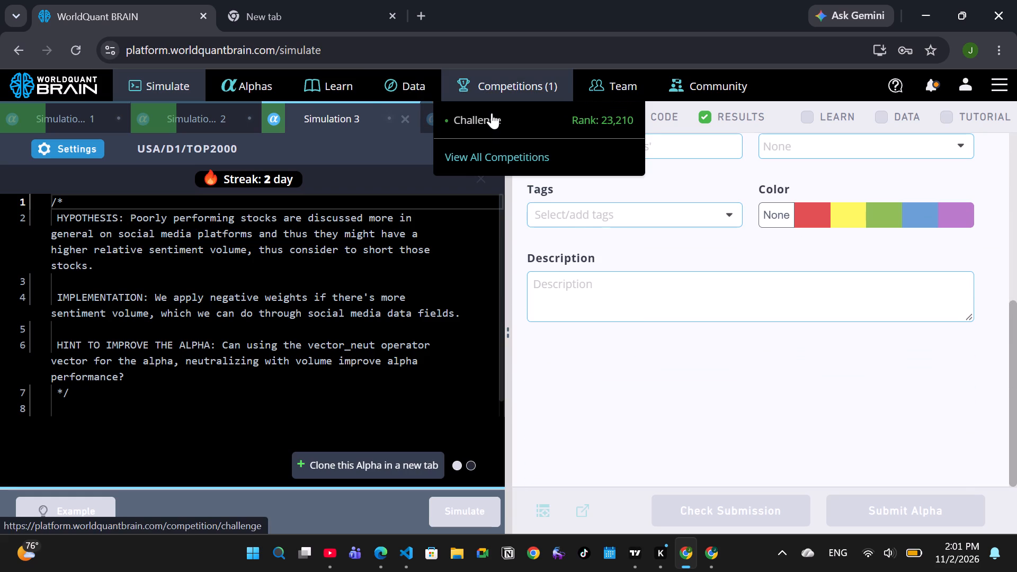
Switch to the submitted alphas window, open alpha LLl19pY9 and copy its expression ts_rank(operating_income/cap,250).
left_click(710, 568)
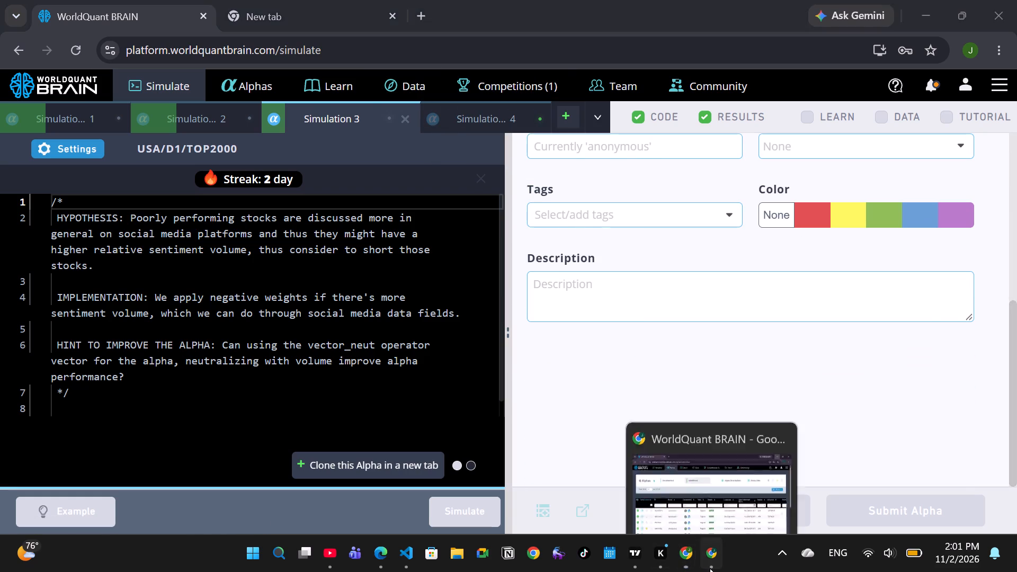
scroll(317, 436, "down", 4)
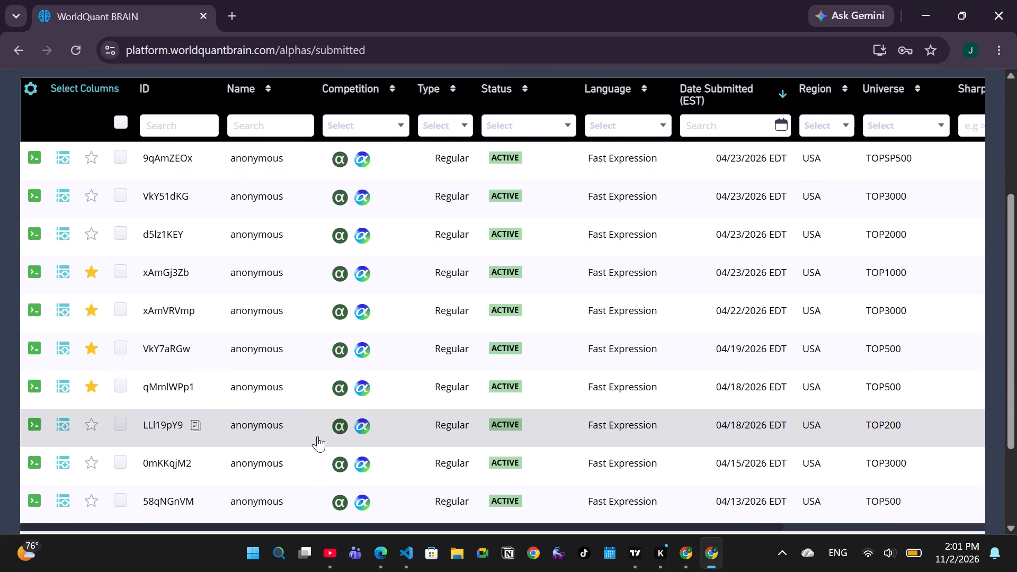
scroll(317, 436, "down", 1)
double_click(391, 406)
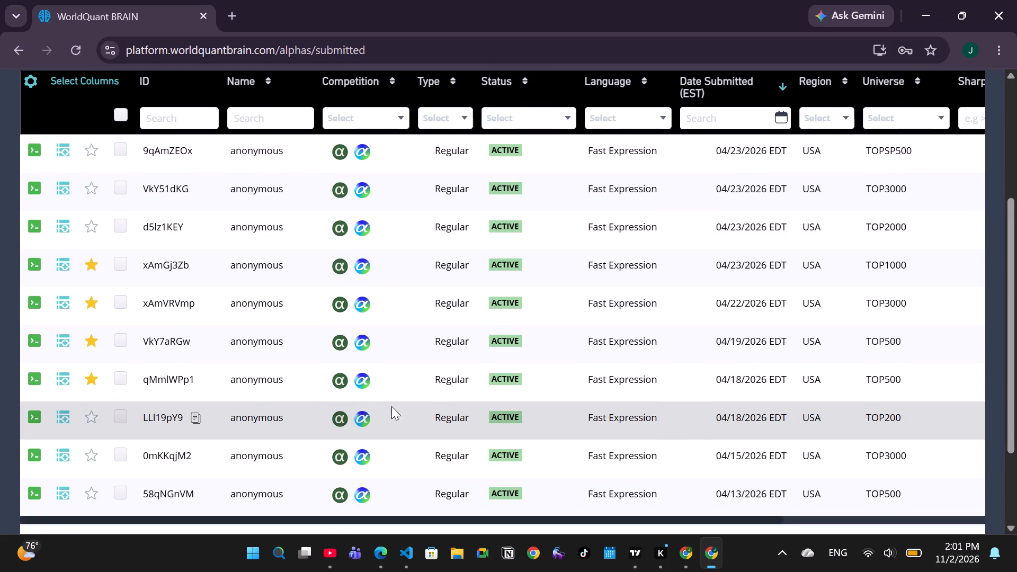
left_click_drag(485, 257, 291, 257)
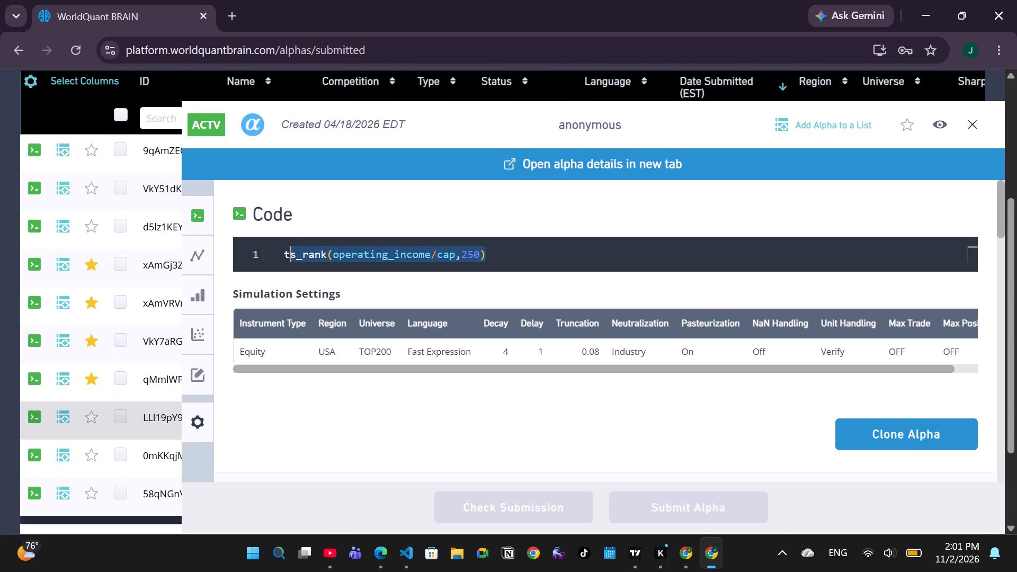
left_click_drag(291, 257, 286, 261)
key("ctrl+c")
Replace all of Simulation 4's code with the copied expression ts_rank(operating_income/cap,250).
left_click(910, 9)
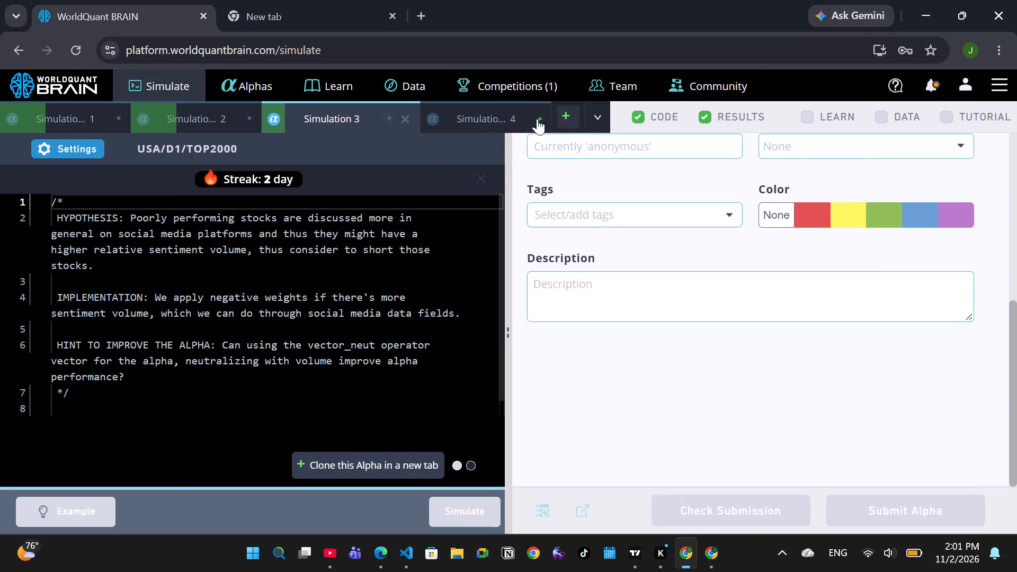
left_click(509, 118)
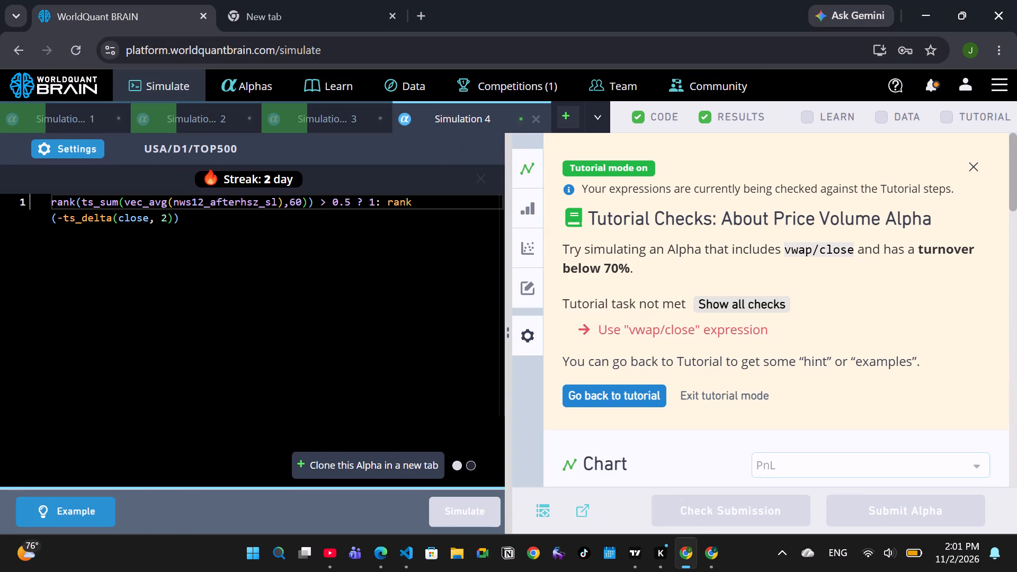
left_click_drag(215, 217, 47, 203)
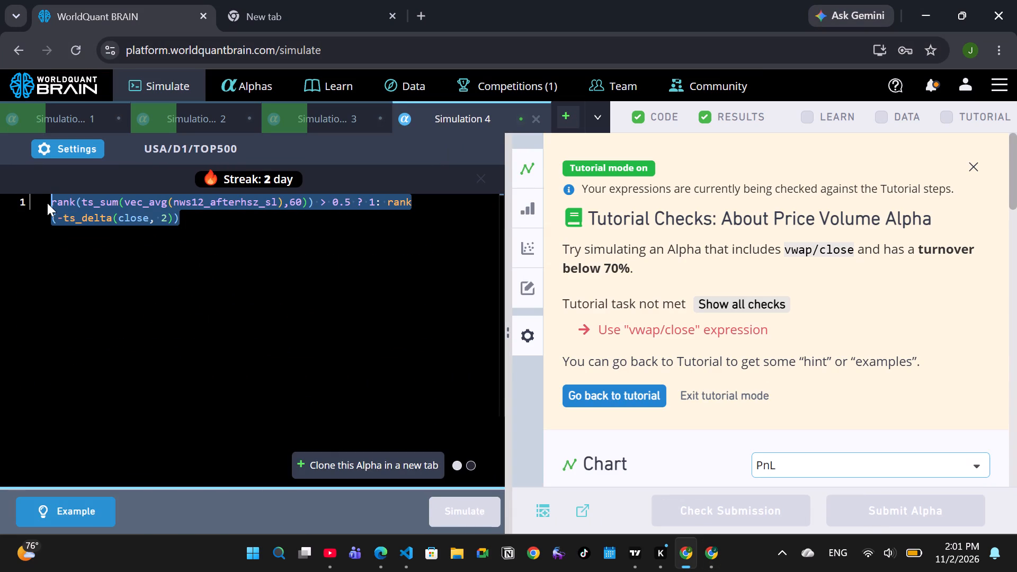
key("ctrl+v")
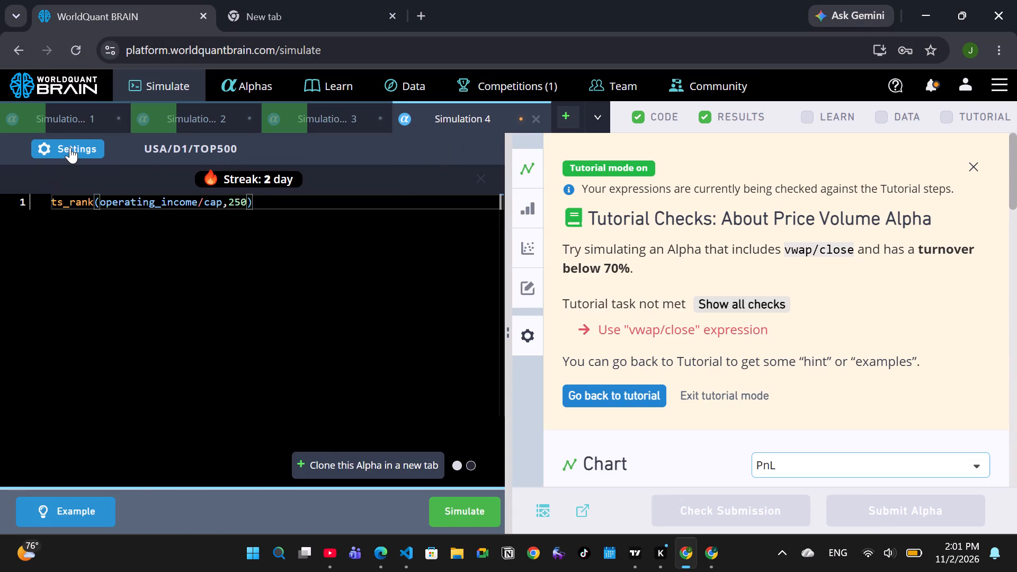
Match Simulation 4's settings to the submitted alpha with Industry neutralization and TOP200 universe, apply them and run the simulation.
left_click(70, 147)
left_click(150, 395)
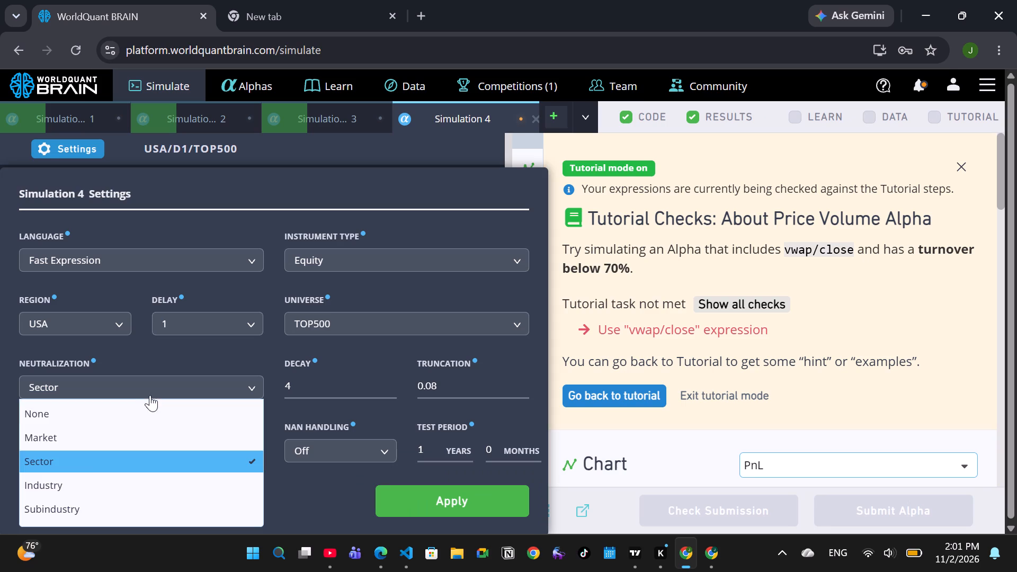
left_click(80, 482)
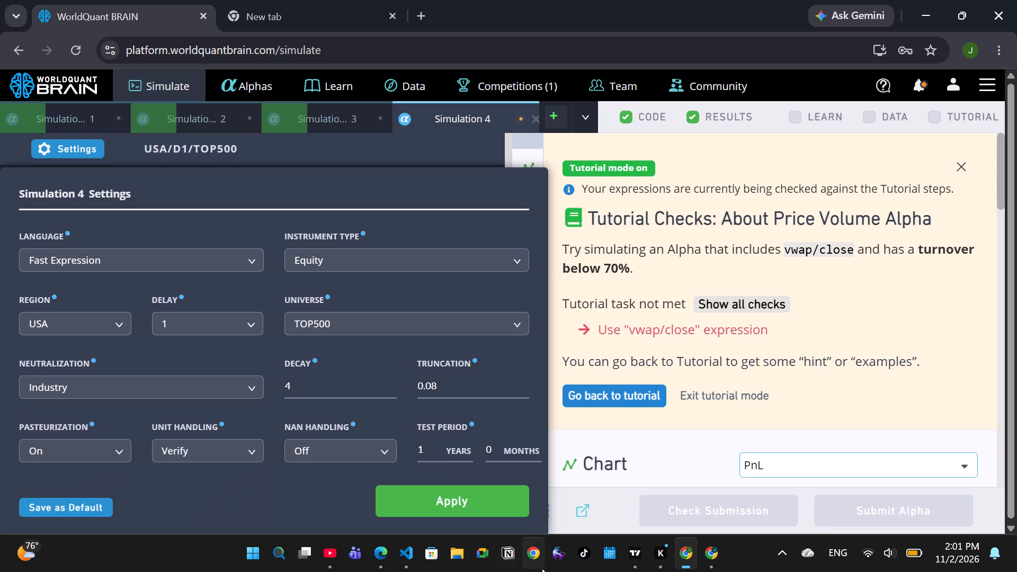
left_click(715, 563)
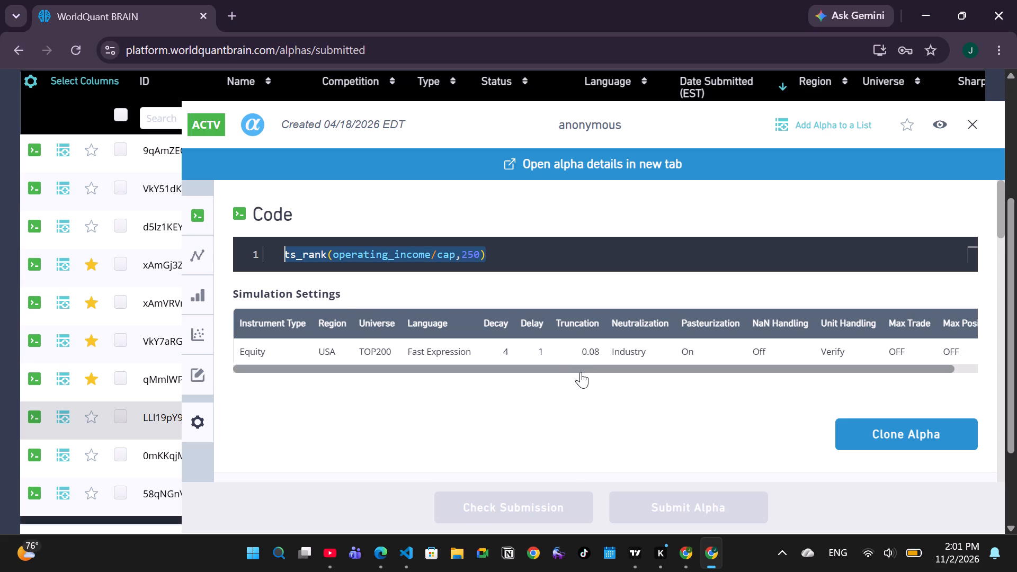
left_click(925, 11)
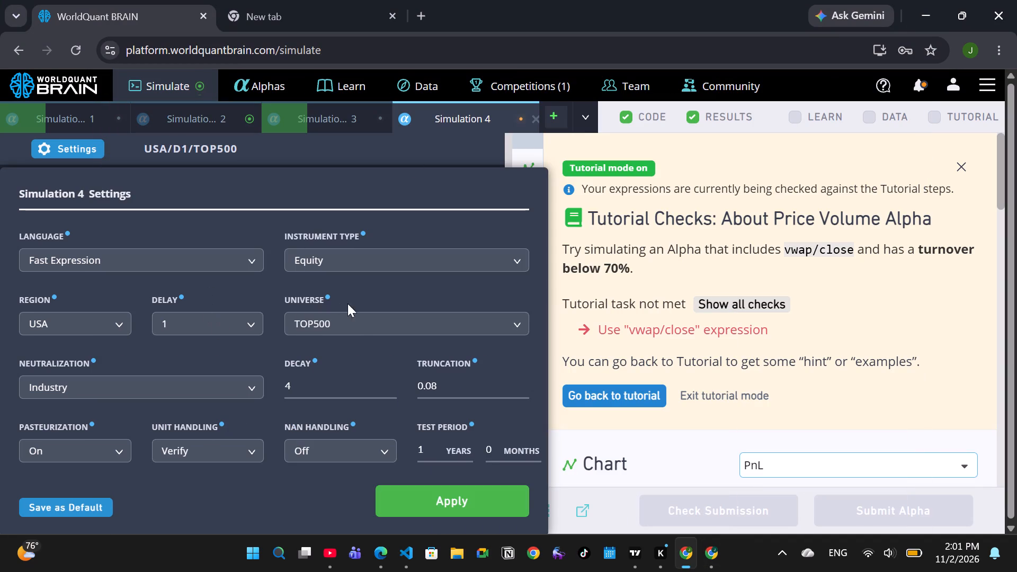
left_click(360, 315)
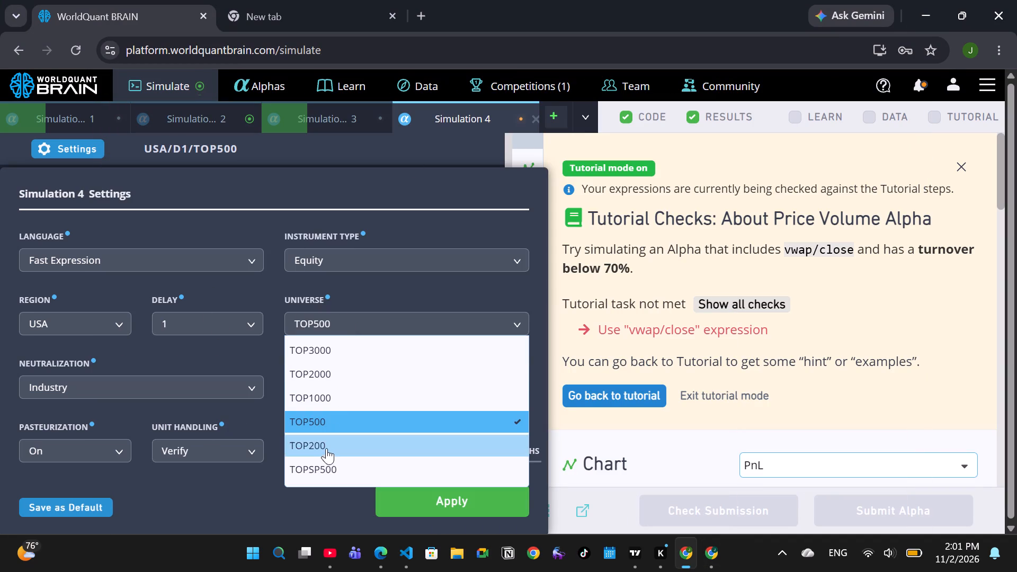
left_click(326, 450)
left_click(341, 383)
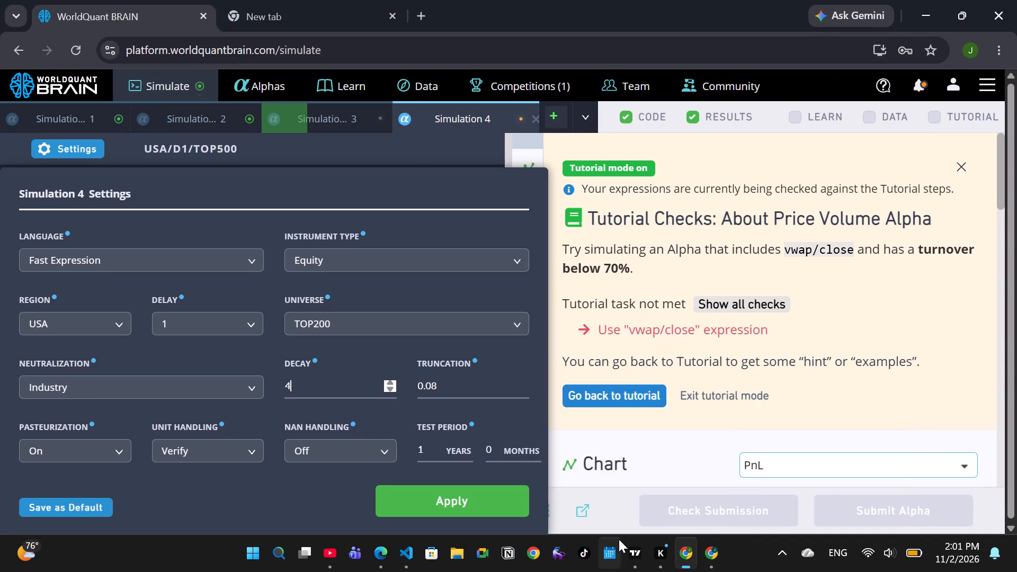
left_click(721, 567)
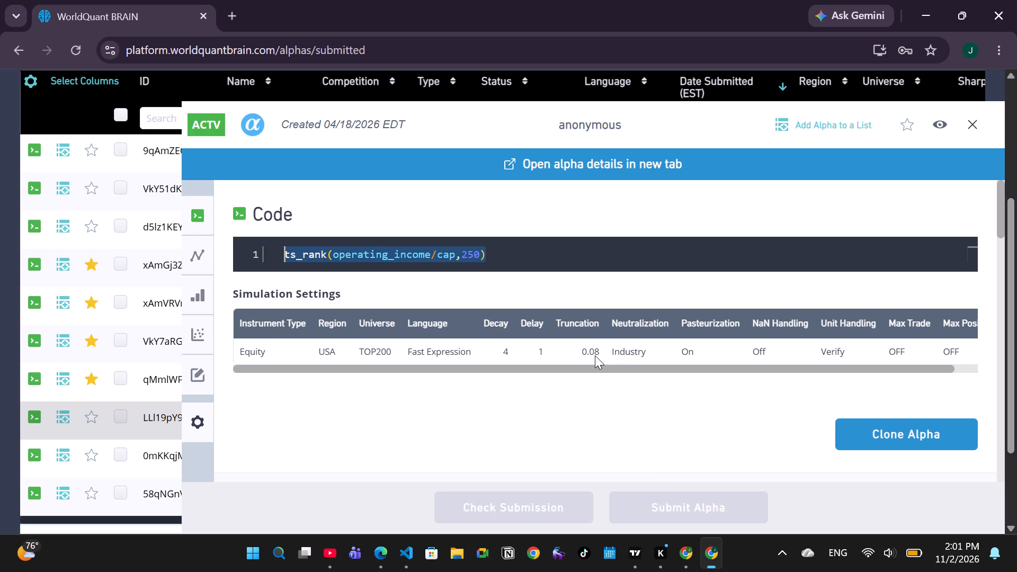
left_click(930, 0)
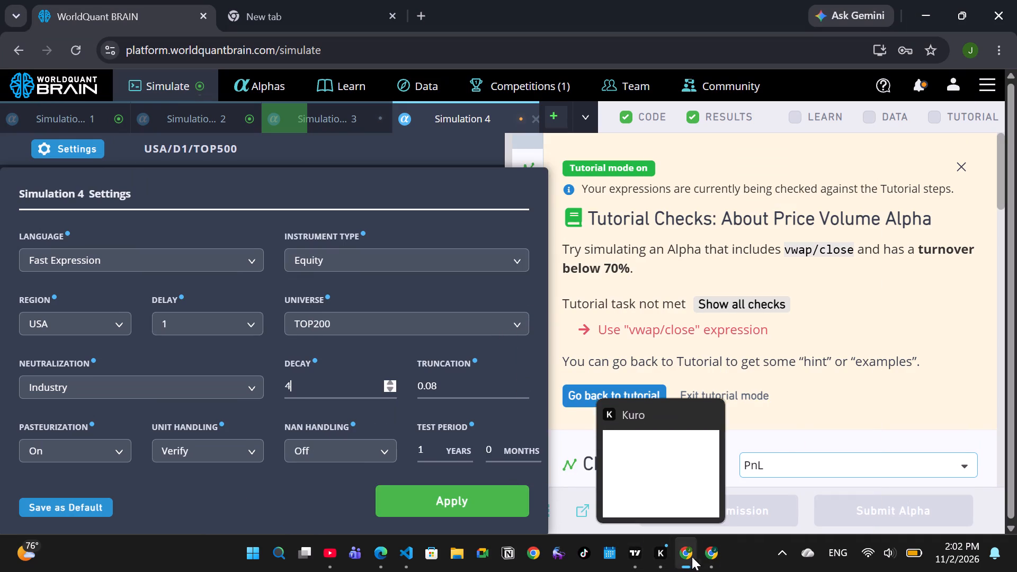
left_click(711, 560)
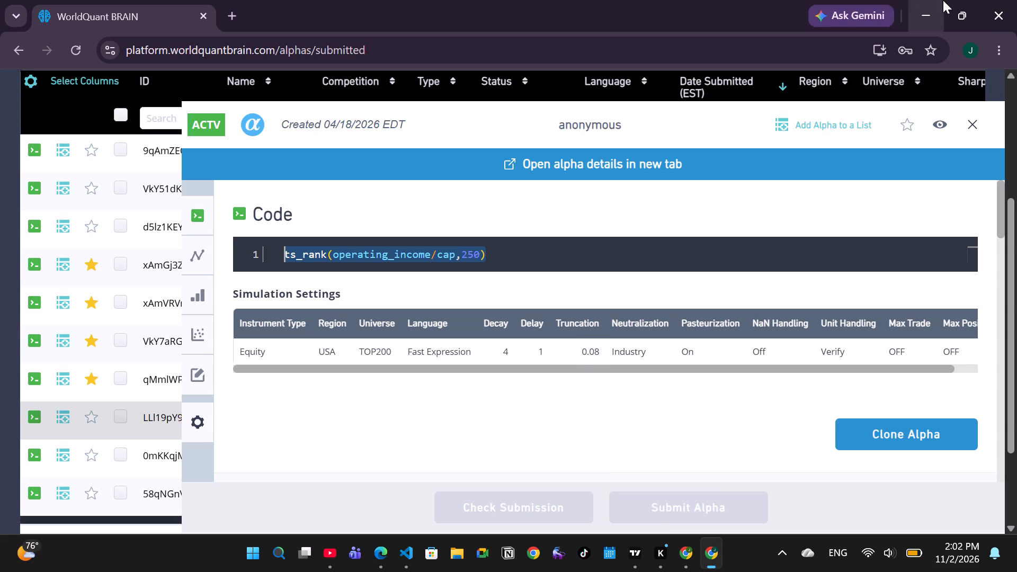
left_click(930, 6)
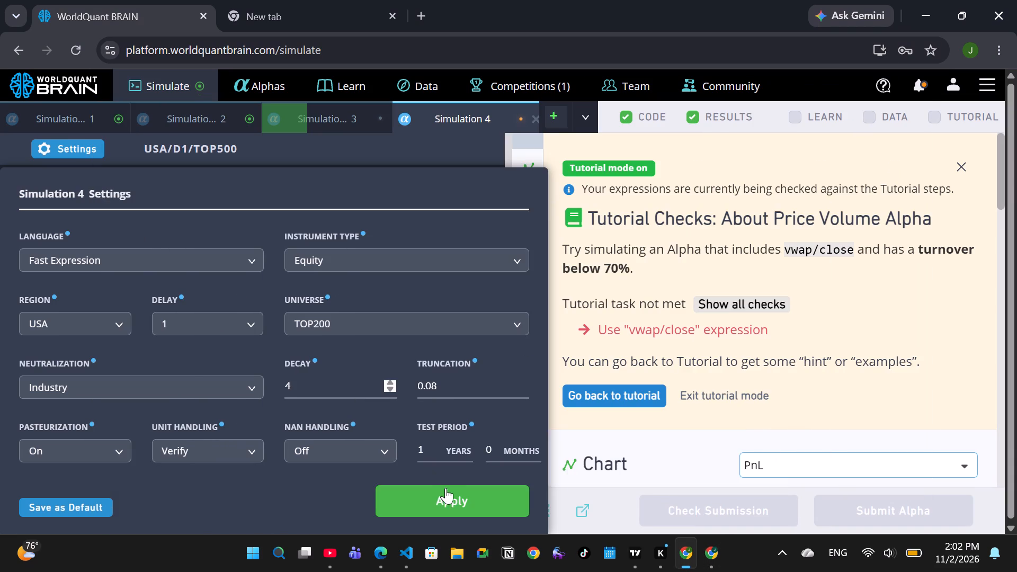
left_click(449, 490)
left_click(465, 511)
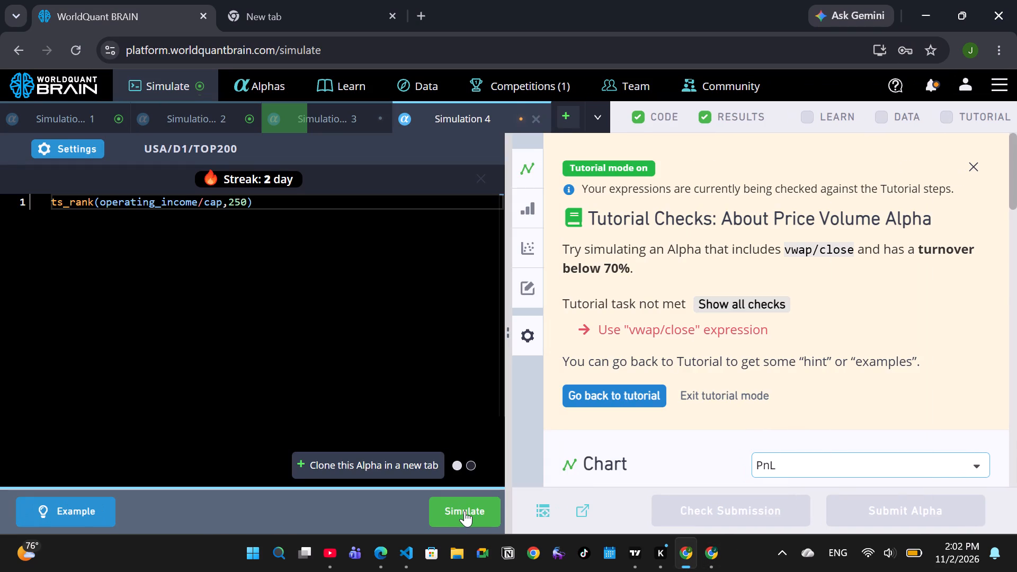
Set Simulation 2's neutralization to Industry.
left_click(204, 118)
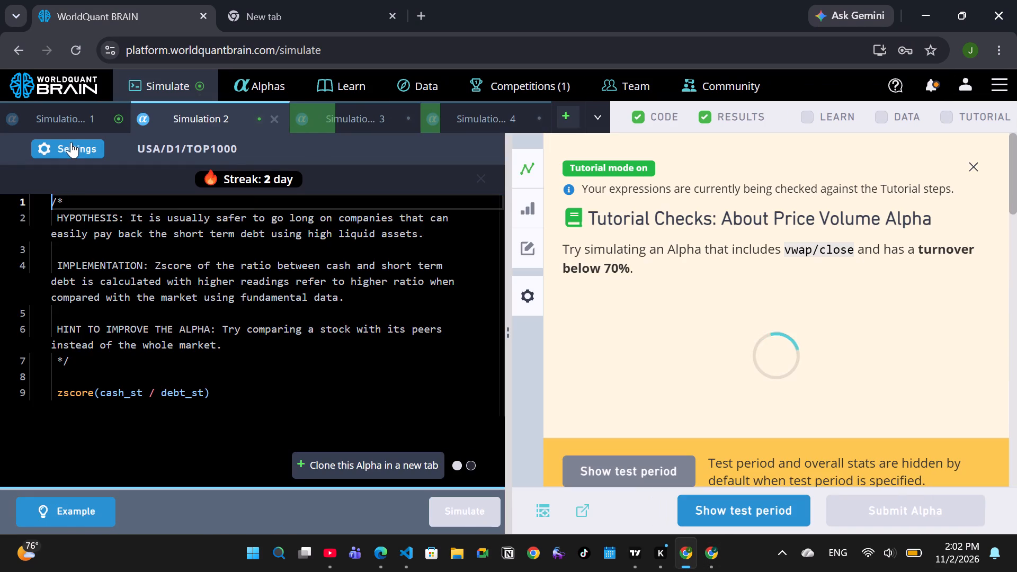
left_click(69, 142)
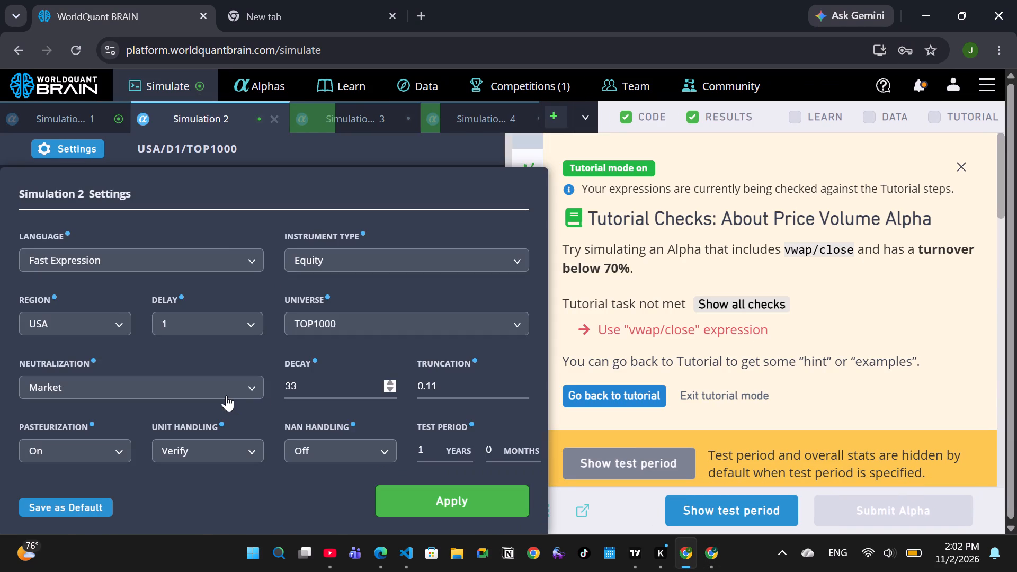
left_click(226, 395)
left_click(87, 474)
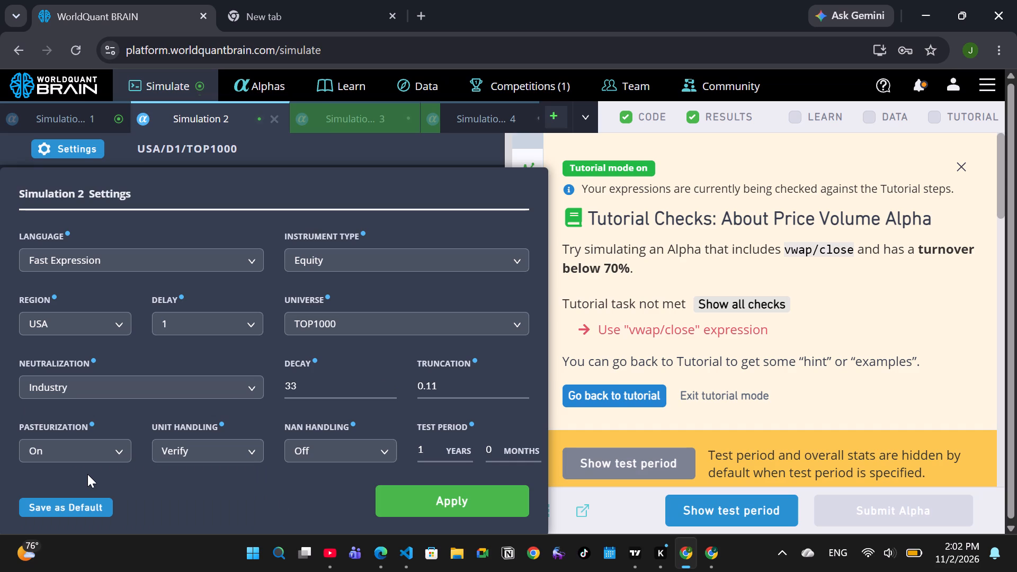
Apply Simulation 2's updated settings and run the simulation.
left_click(484, 508)
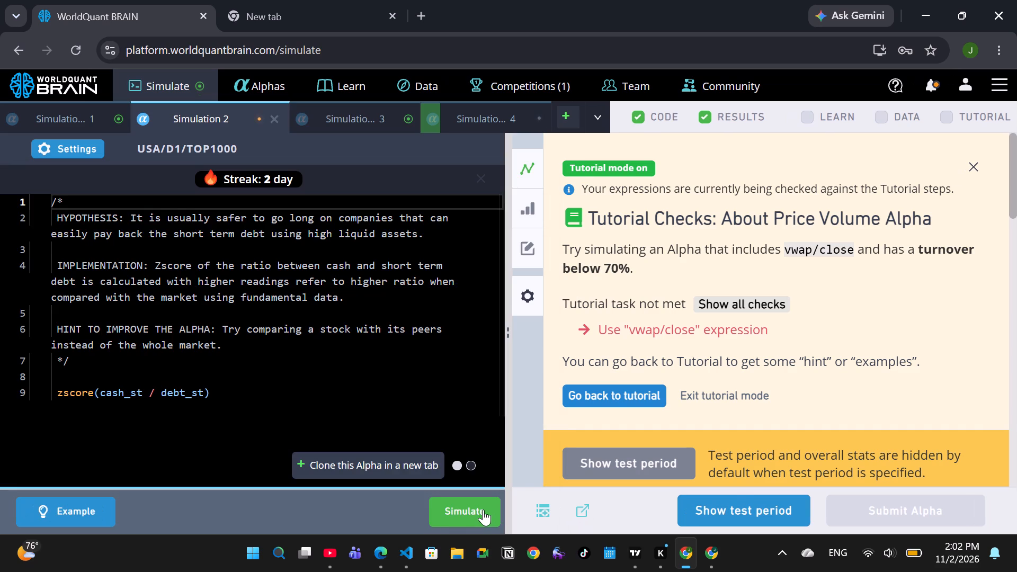
left_click(483, 510)
Set Simulation 1's neutralization to Industry, apply the settings and run the simulation.
left_click(64, 109)
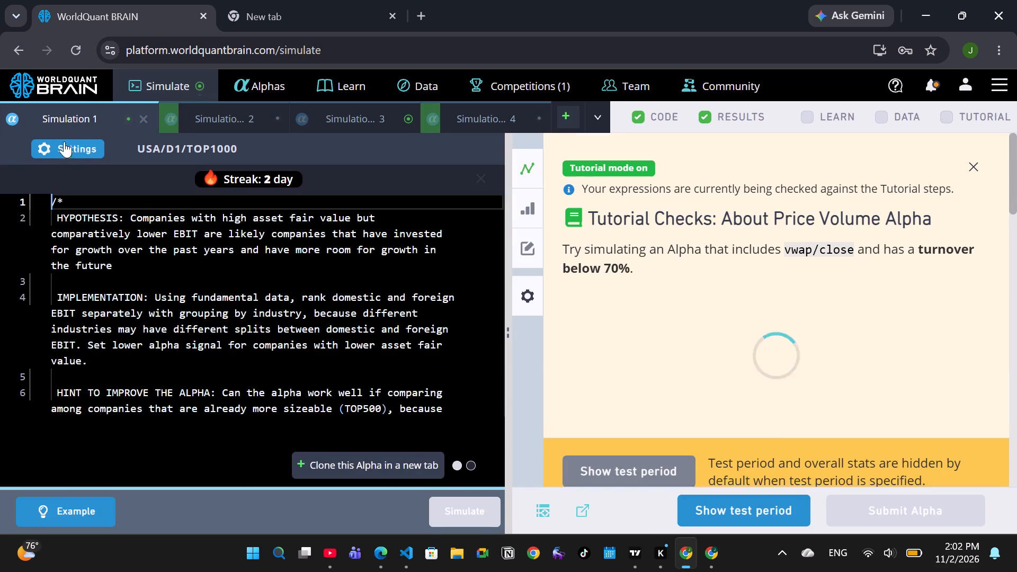
left_click(66, 149)
left_click(189, 397)
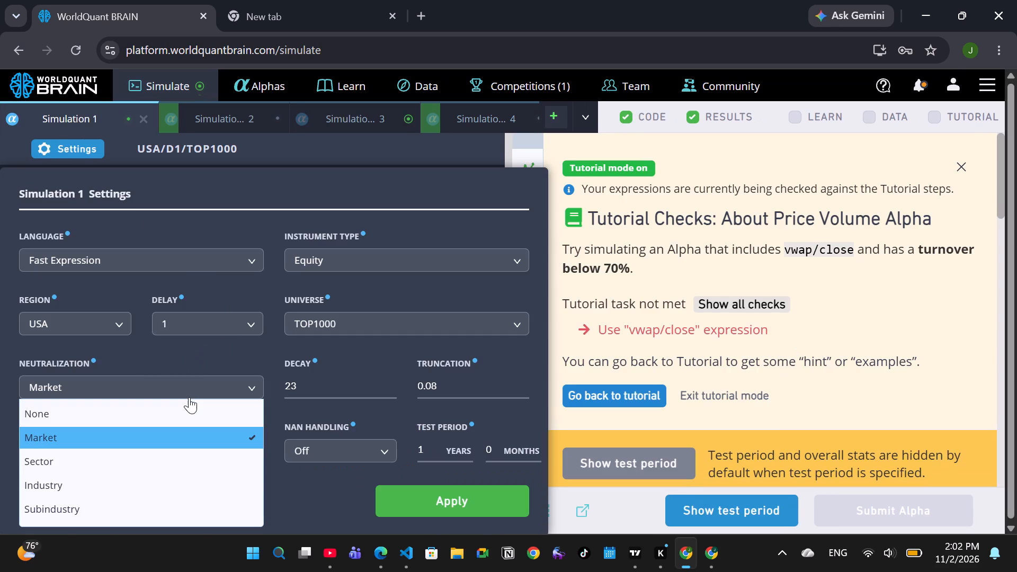
left_click(66, 490)
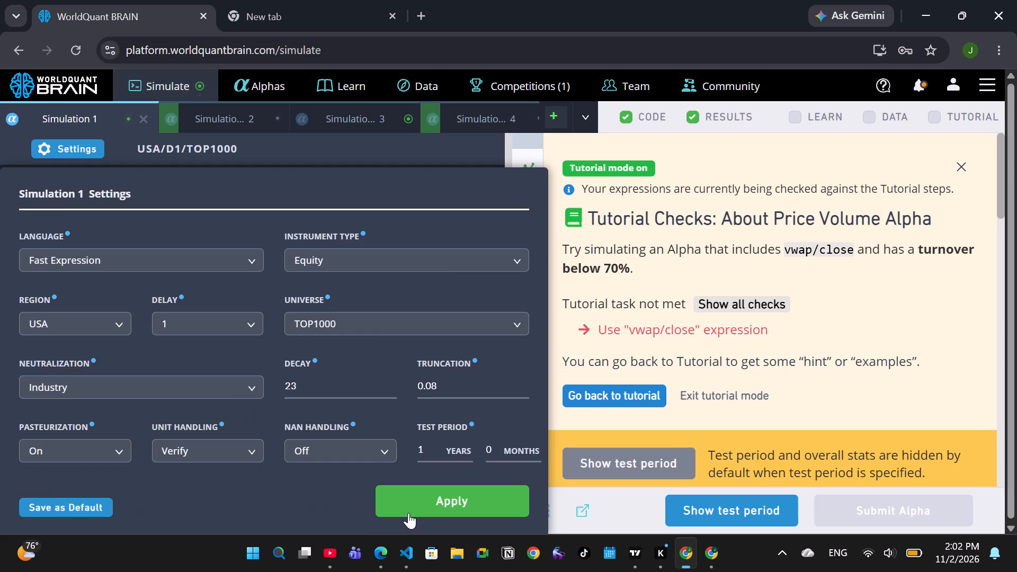
left_click(408, 513)
left_click(457, 510)
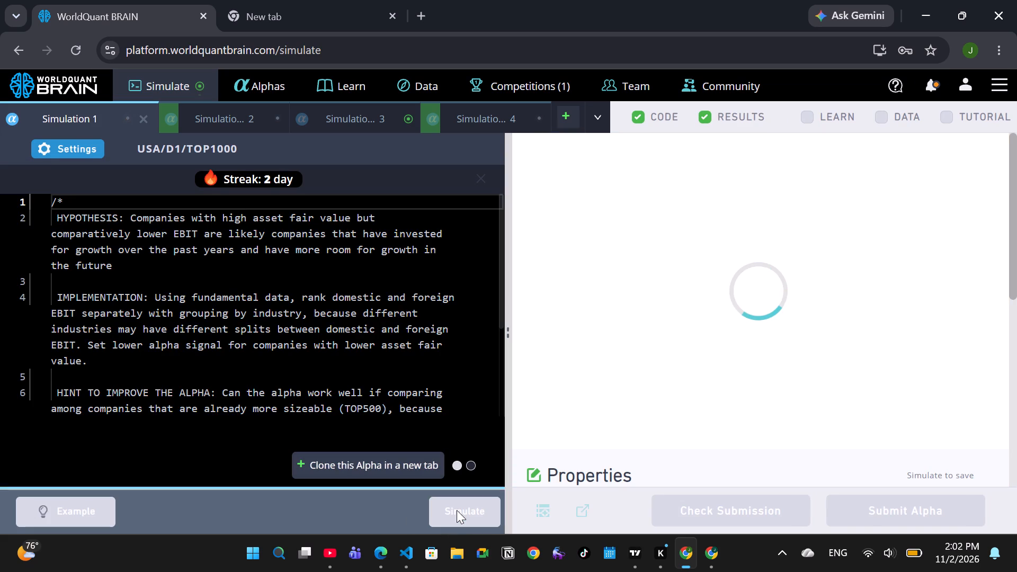
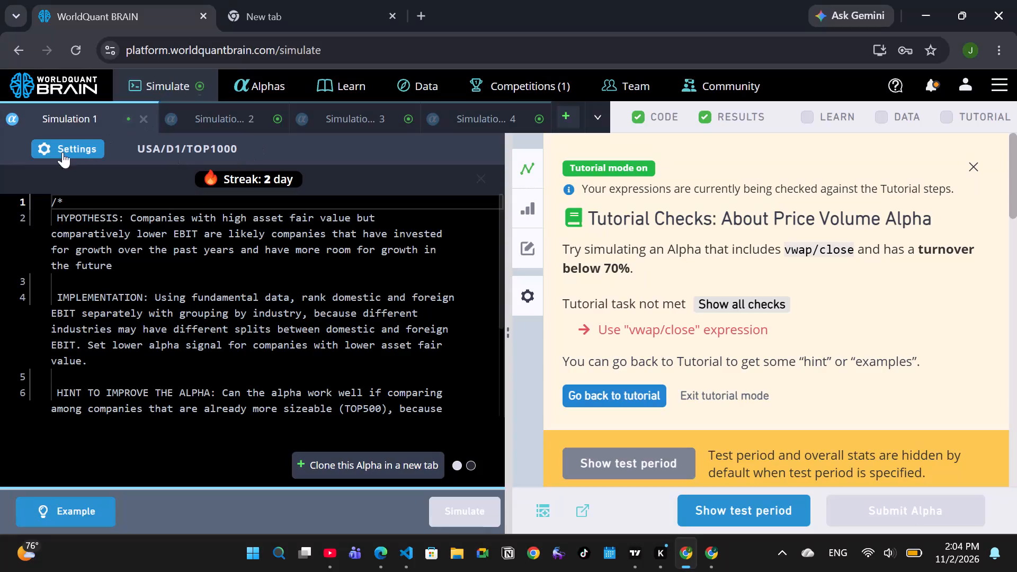
Set Simulation 1's neutralization to Sector, apply the settings and run the simulation.
left_click(91, 155)
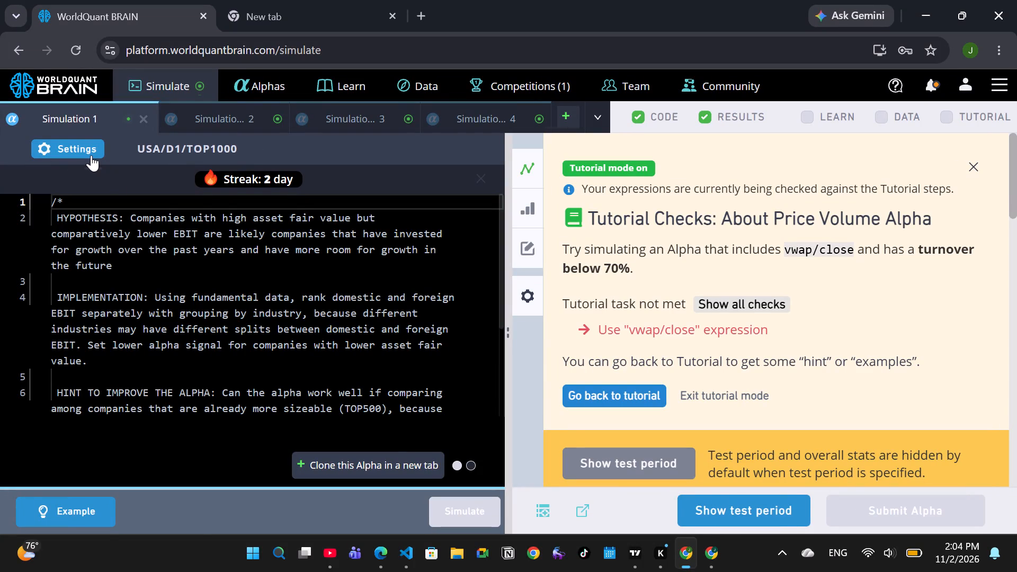
left_click(232, 393)
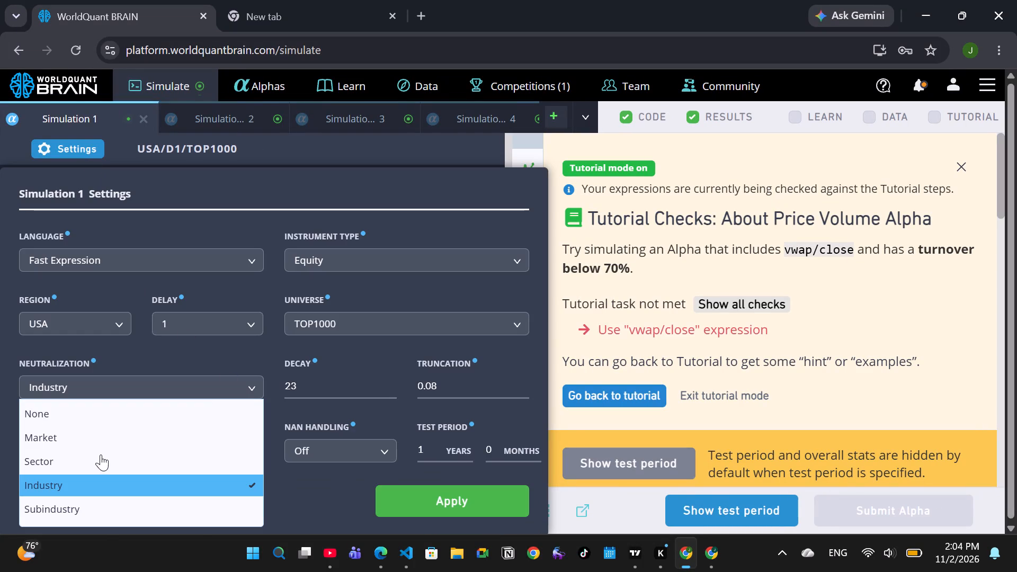
left_click(101, 454)
left_click(429, 509)
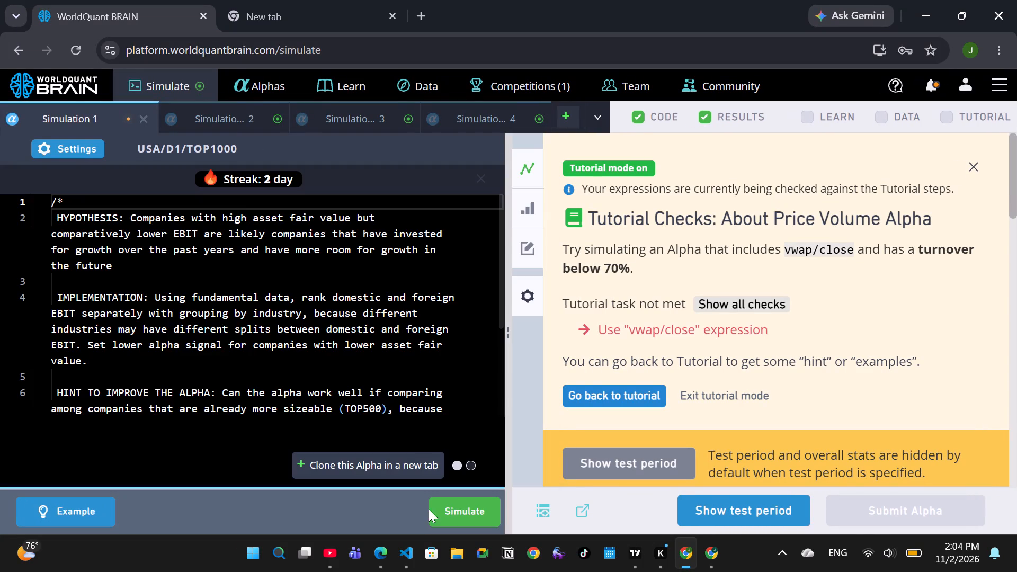
left_click(449, 508)
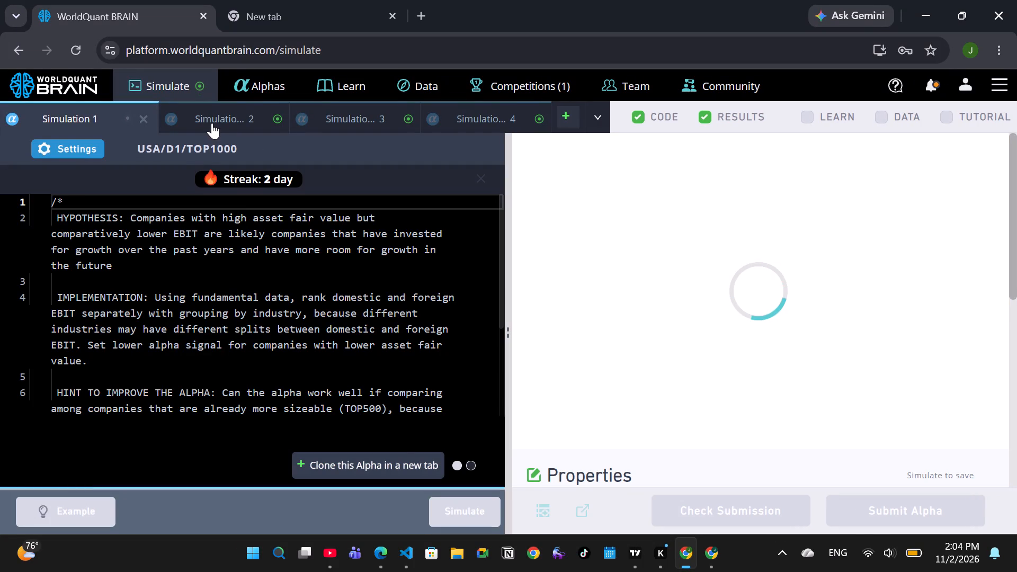
Switch to Simulation 2 and open its simulation settings.
left_click(212, 123)
left_click(84, 144)
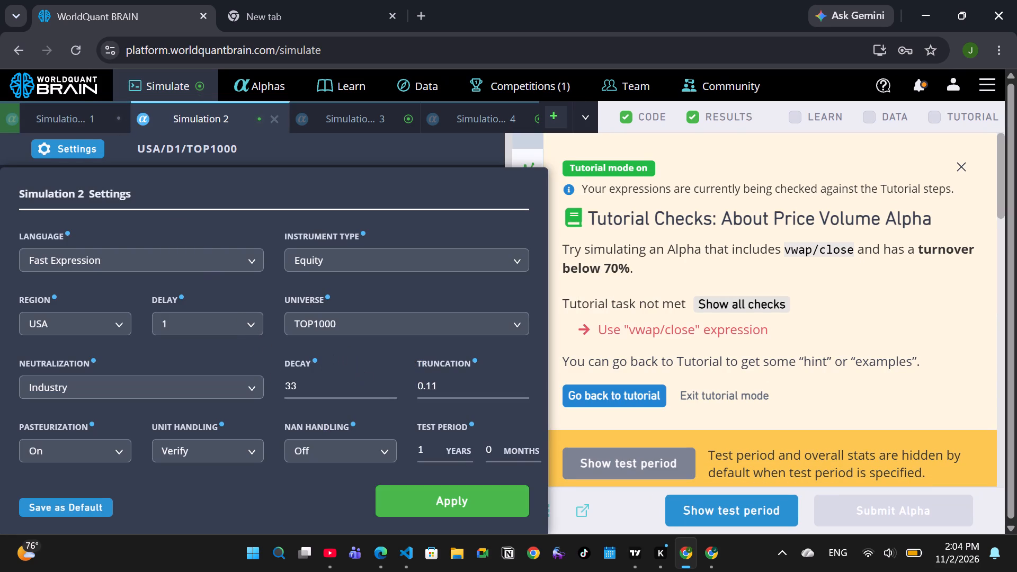
Adjust Simulation 2's decay, apply the settings and run the simulation.
triple_click(390, 384)
left_click(429, 495)
left_click(461, 505)
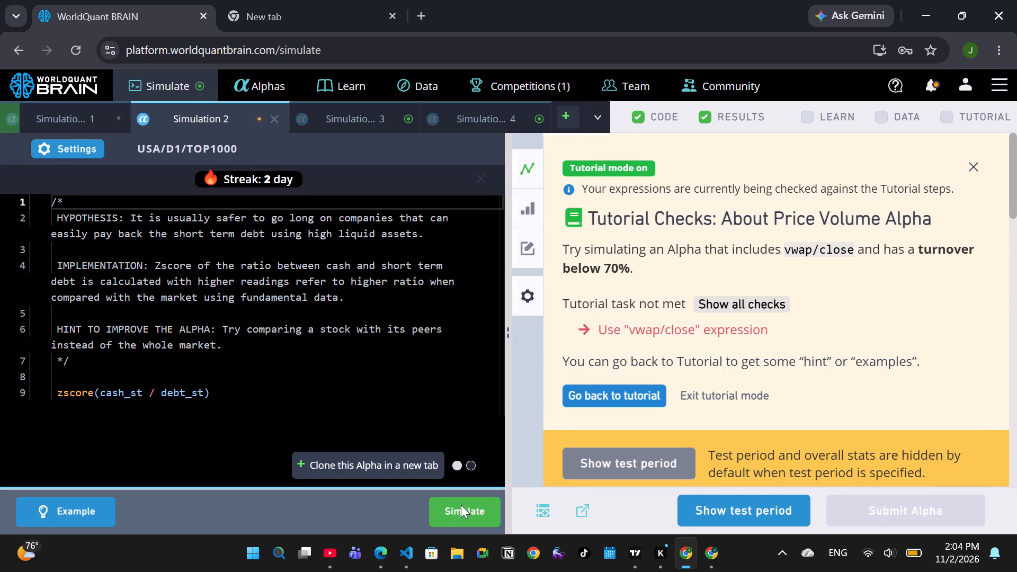
Set Simulation 3's decay to 41 and neutralization to Market, apply the settings and run the simulation.
left_click(342, 128)
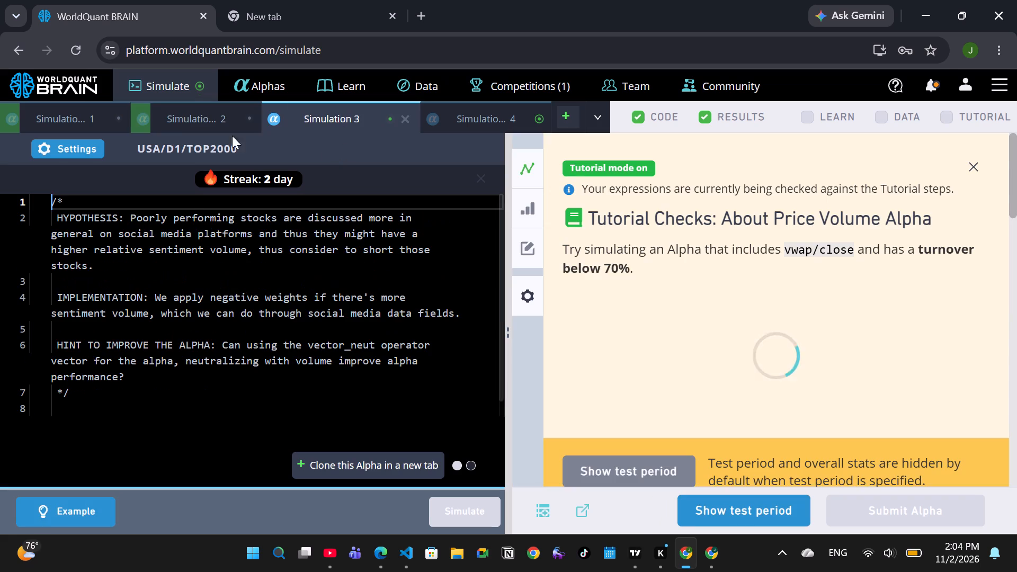
left_click(72, 151)
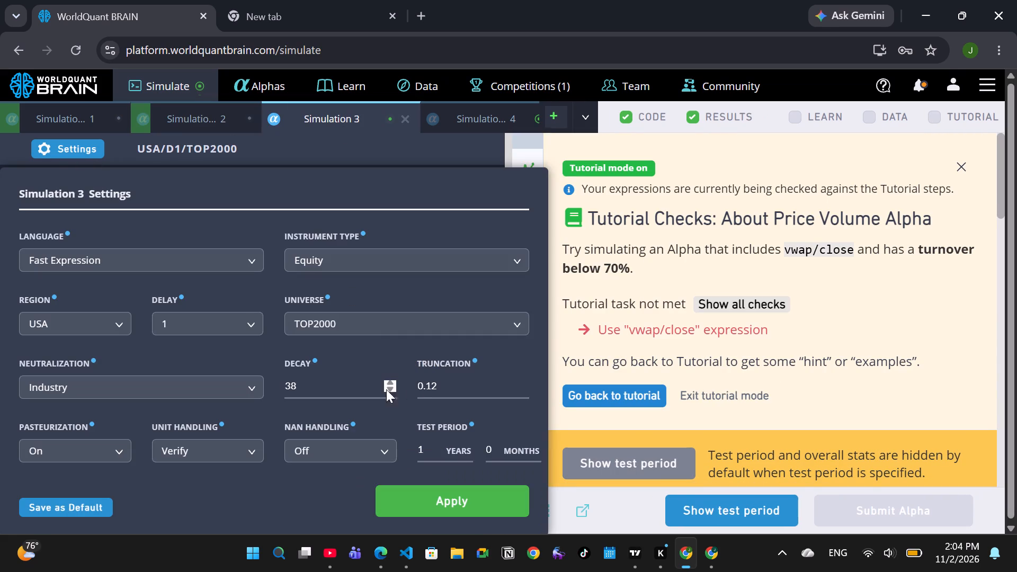
triple_click(392, 382)
left_click(206, 380)
left_click(82, 448)
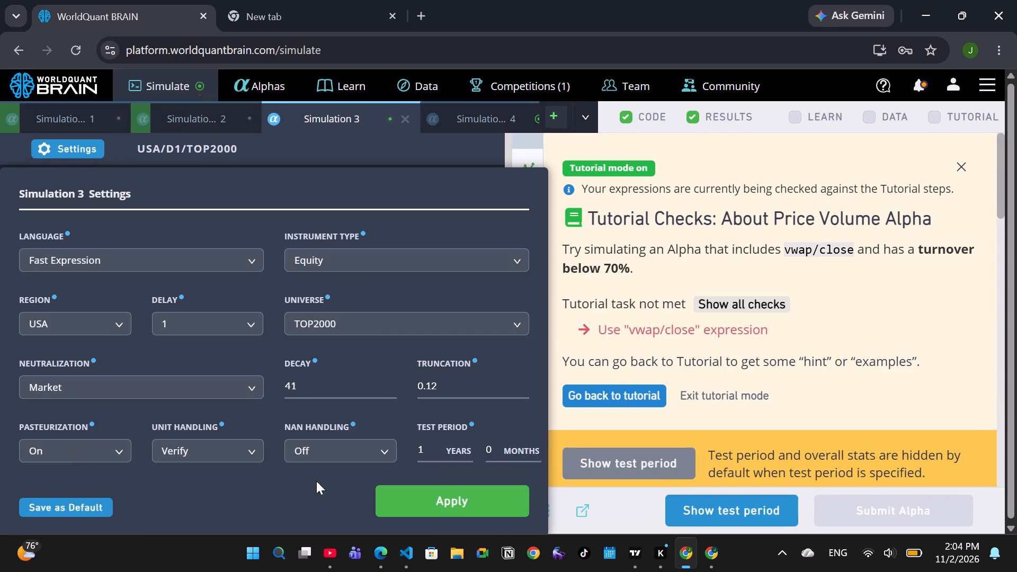
left_click(434, 510)
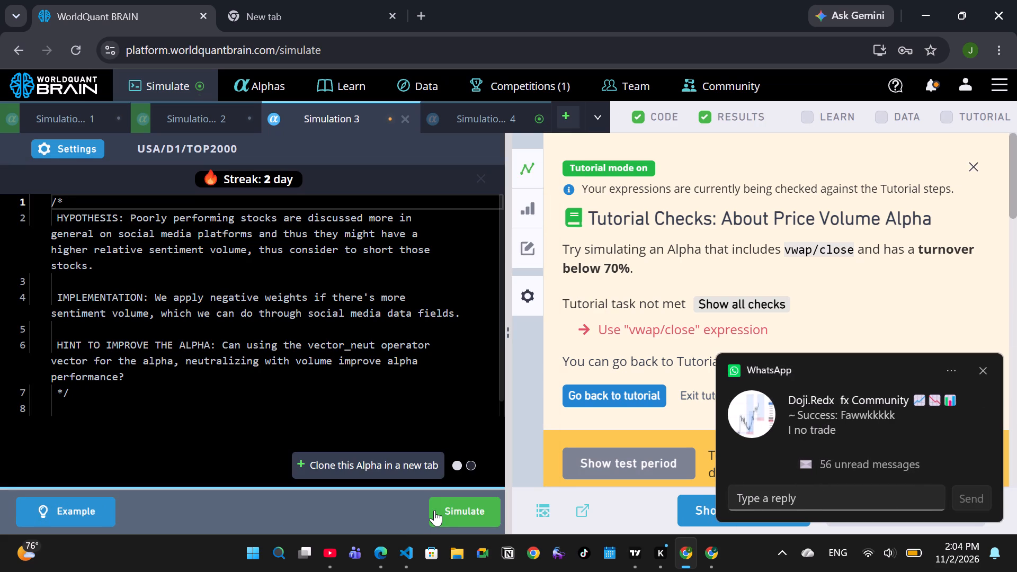
left_click(460, 507)
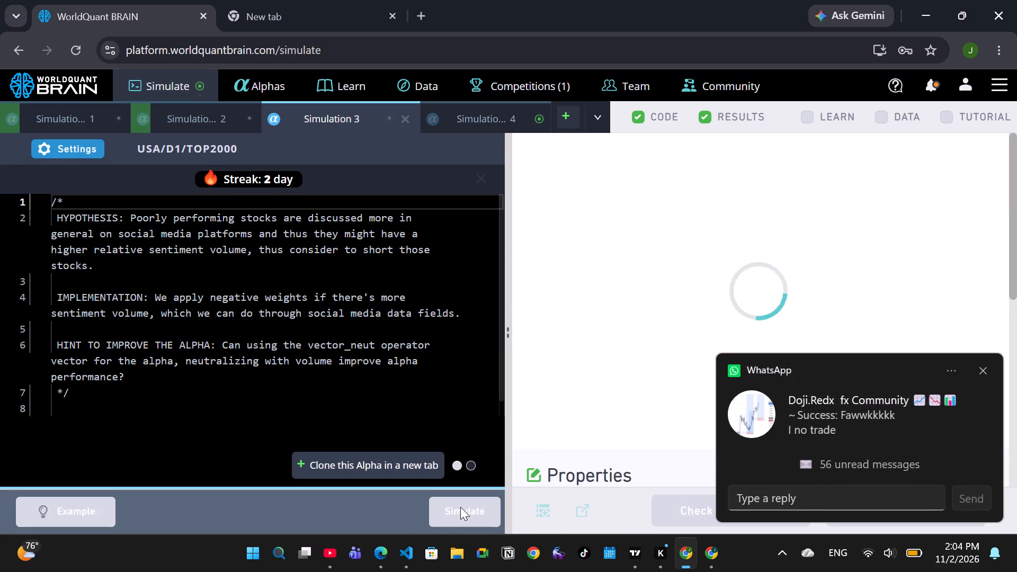
Reveal the test period for Simulation 4's ts_rank(operating_income/cap,250) alpha and review its PnL chart and results.
left_click(475, 120)
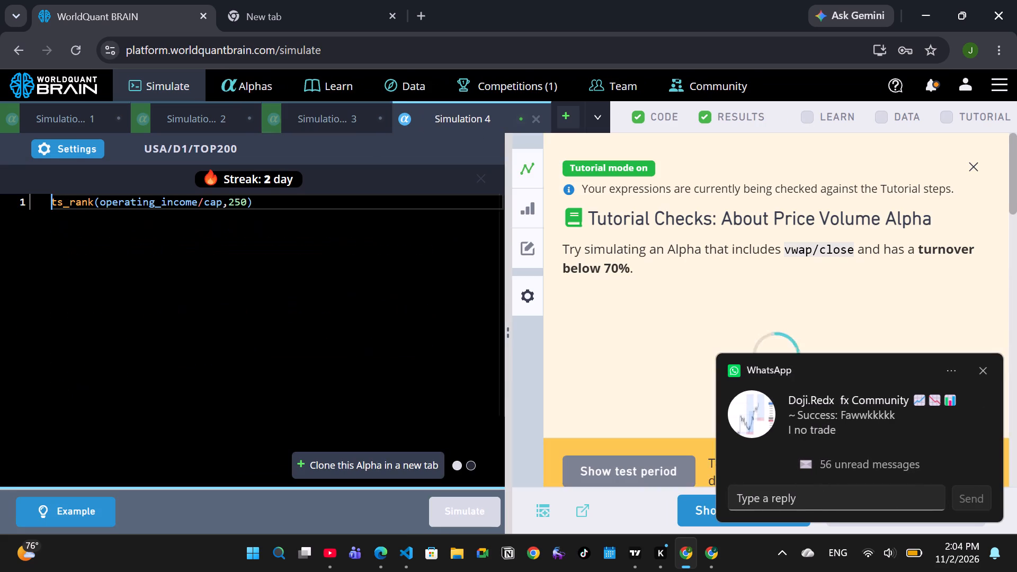
left_click(735, 504)
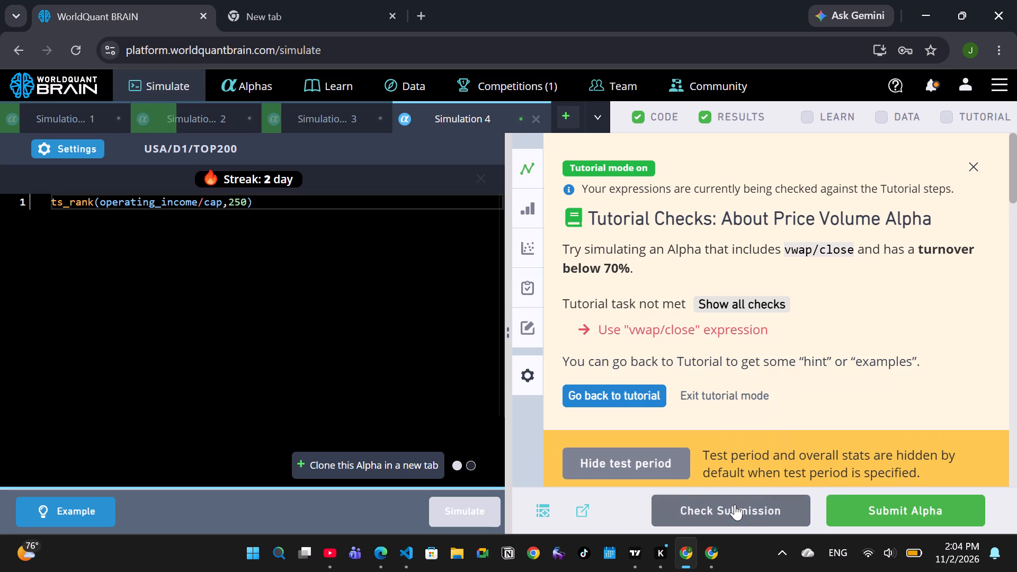
scroll(832, 386, "down", 5)
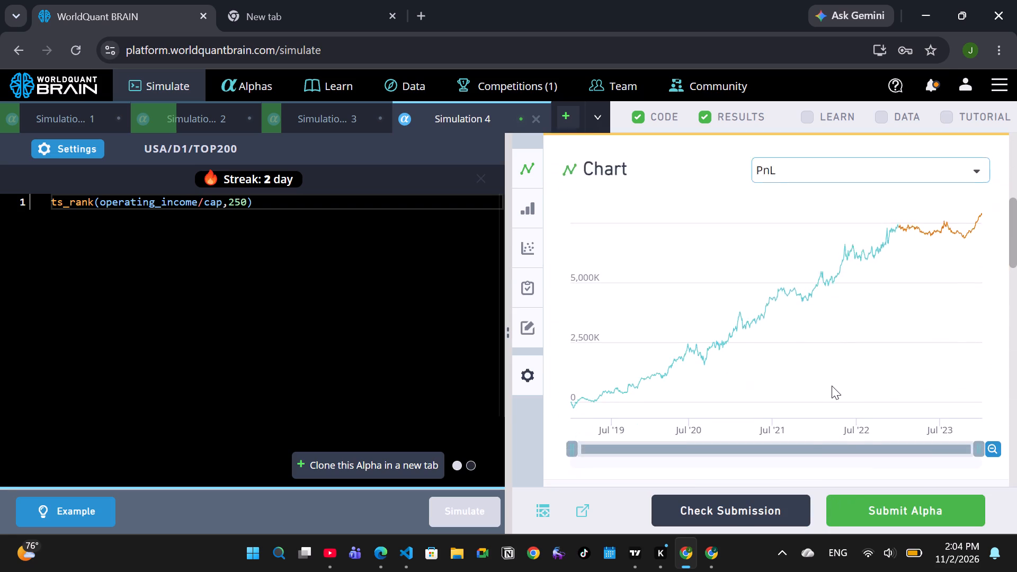
scroll(832, 386, "down", 1)
Submit the Simulation 4 alpha and check its IS testing status.
left_click(932, 523)
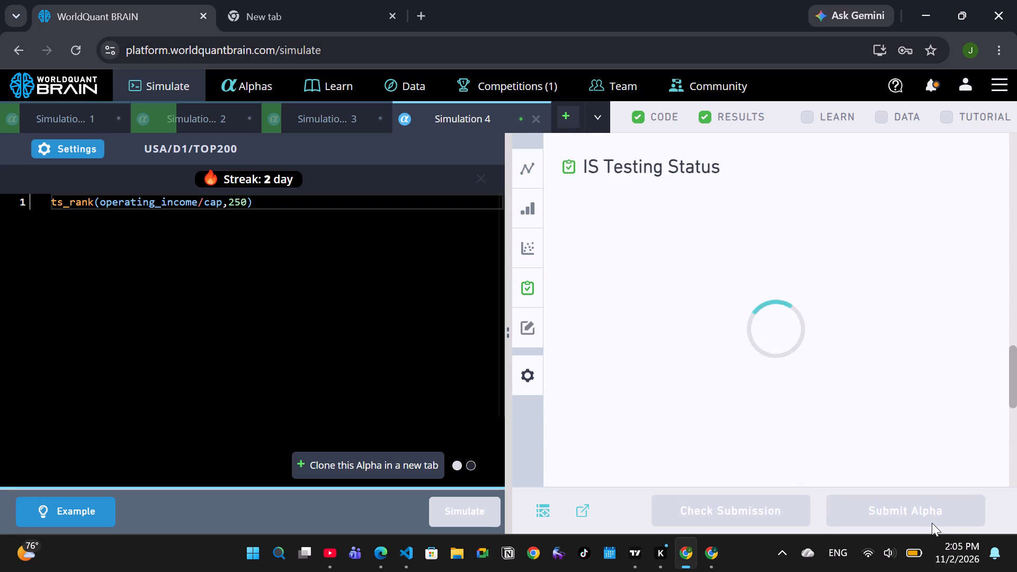
scroll(904, 405, "down", 1)
scroll(904, 405, "up", 1)
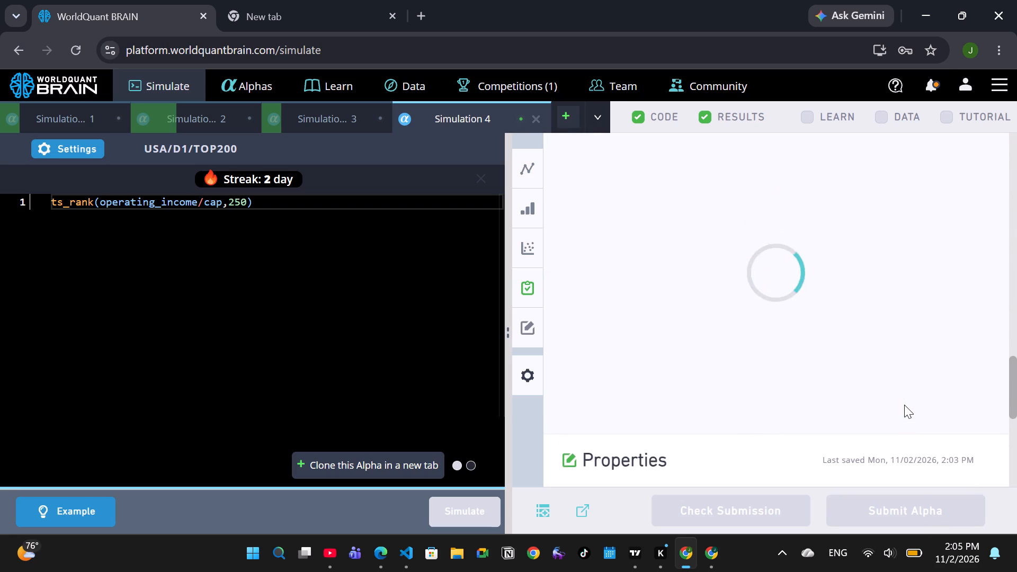
scroll(904, 405, "up", 2)
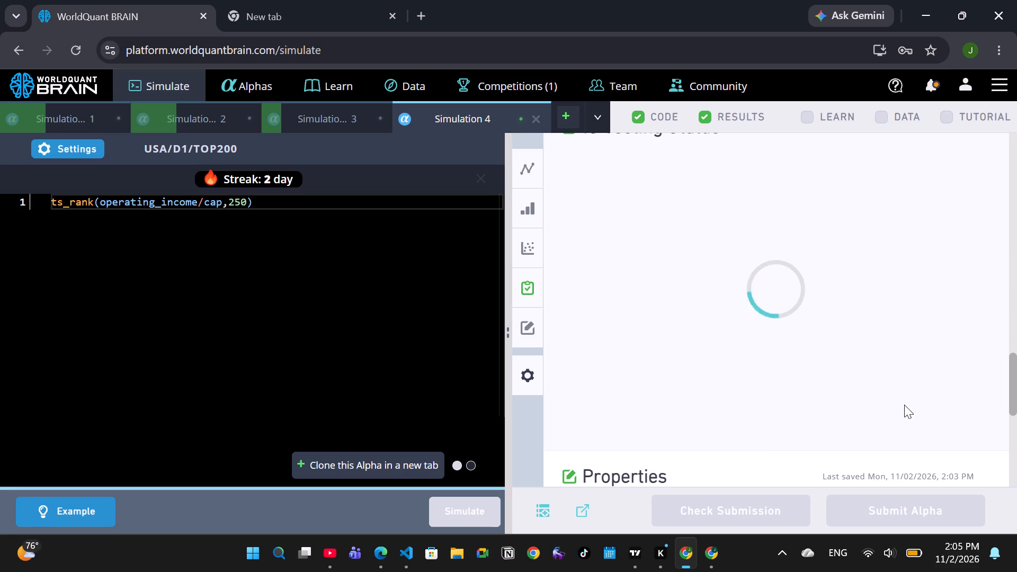
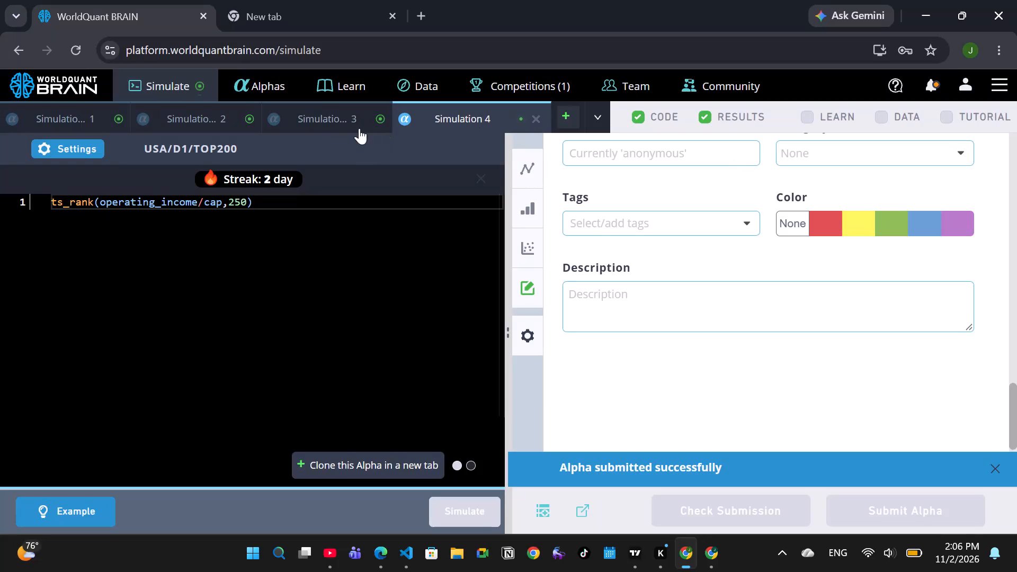
In the submitted alphas list, mark alpha LLl19pY9 (TOP200) as a favourite and close its details.
left_click(331, 122)
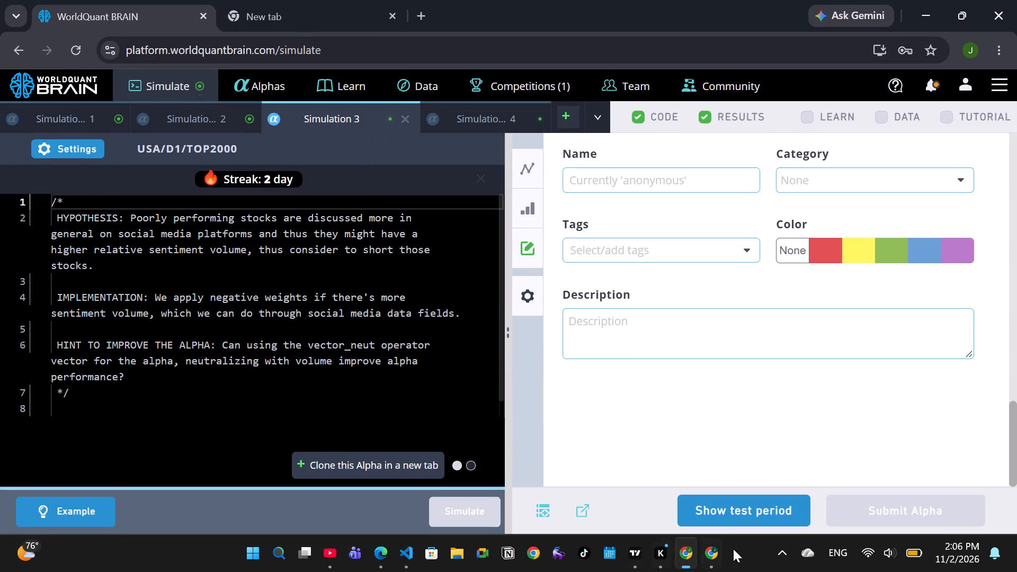
left_click(710, 557)
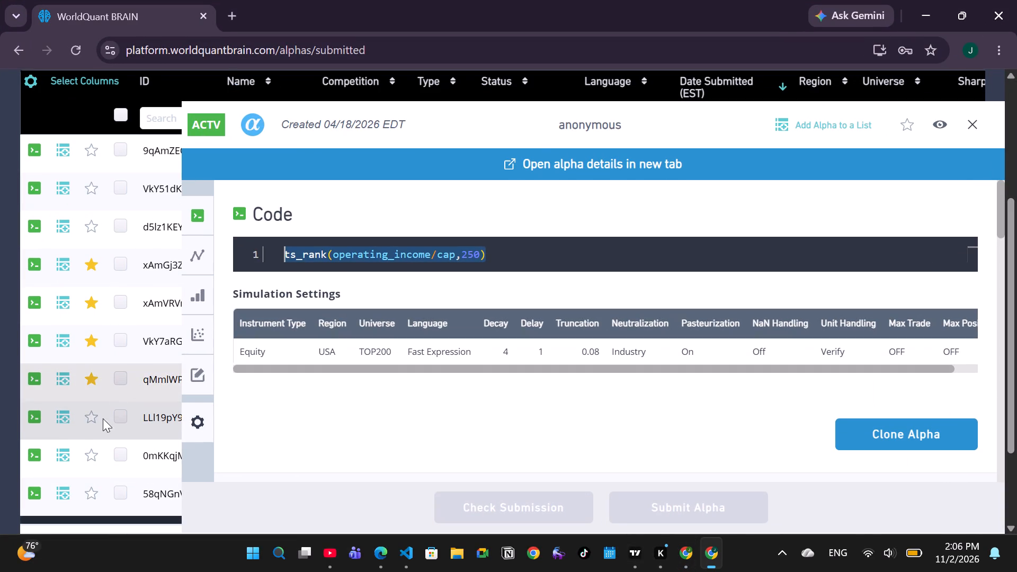
left_click(90, 419)
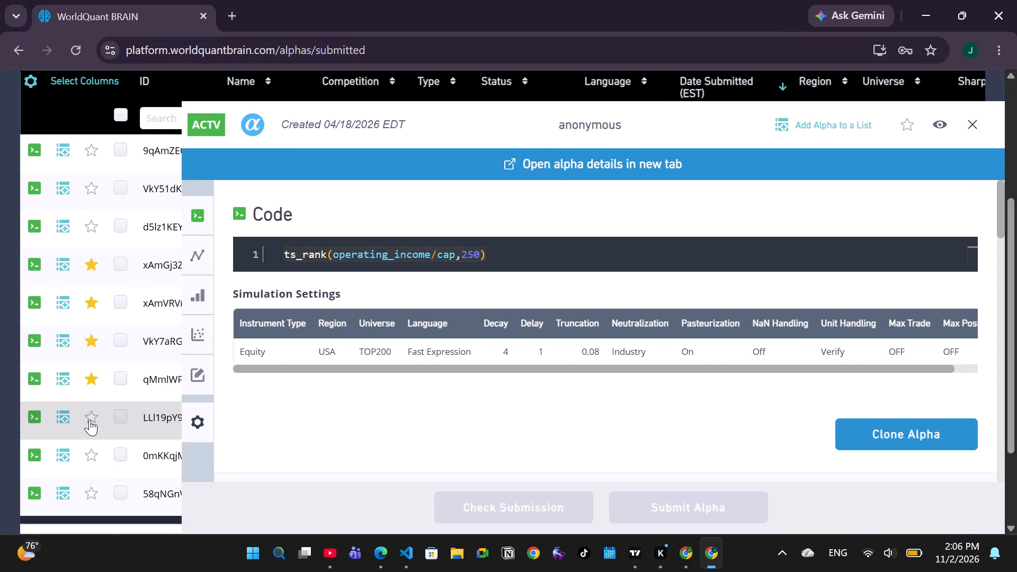
left_click(973, 123)
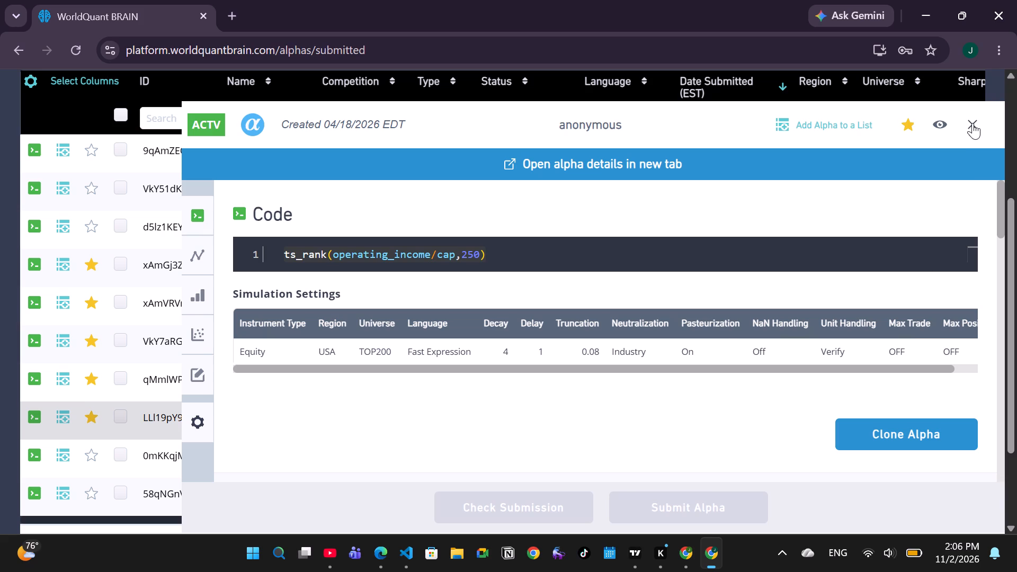
left_click(970, 123)
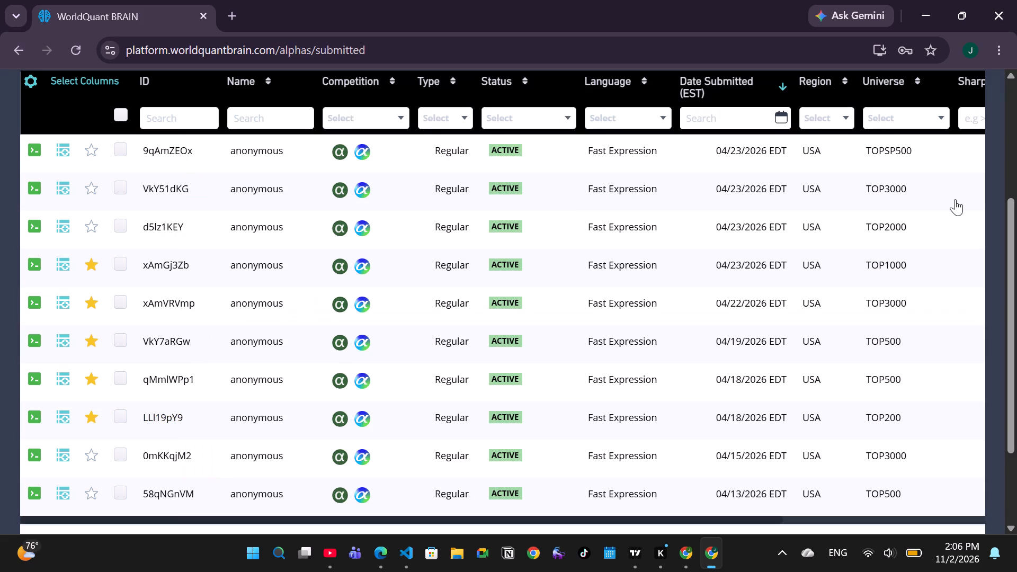
Return to Simulation 4, raise its decay by one, apply the settings and run the simulation.
left_click(693, 555)
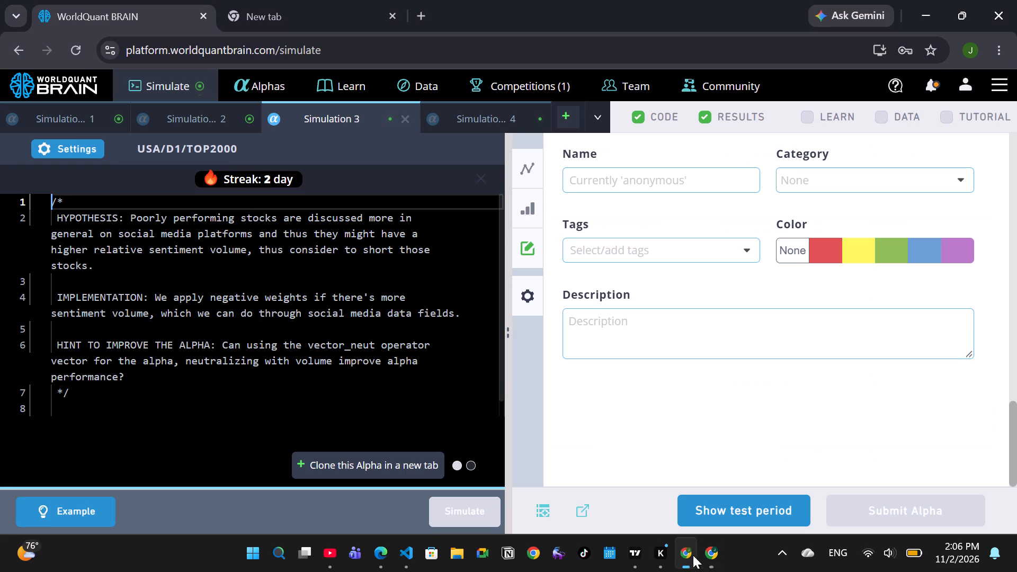
left_click(476, 112)
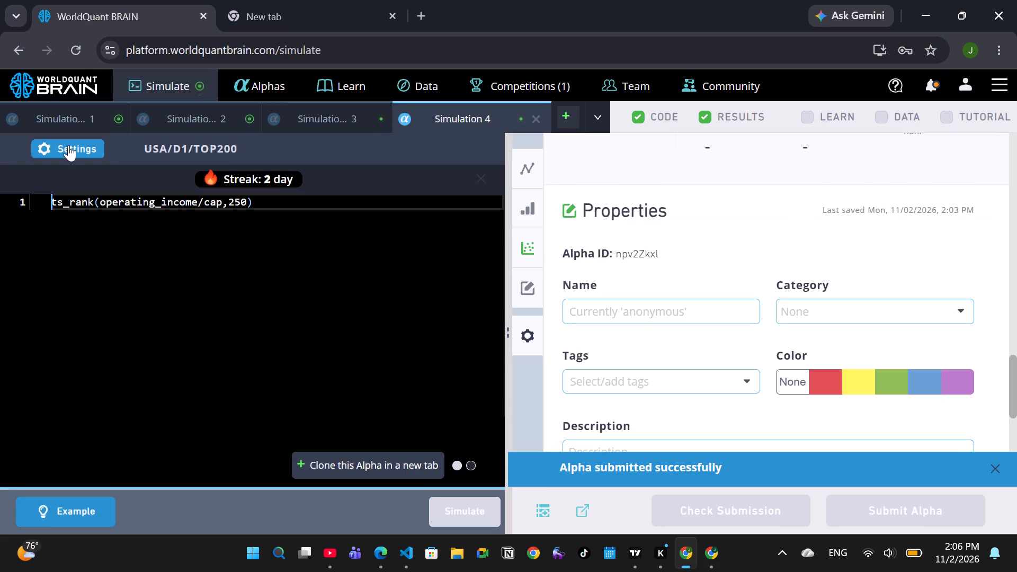
left_click(68, 148)
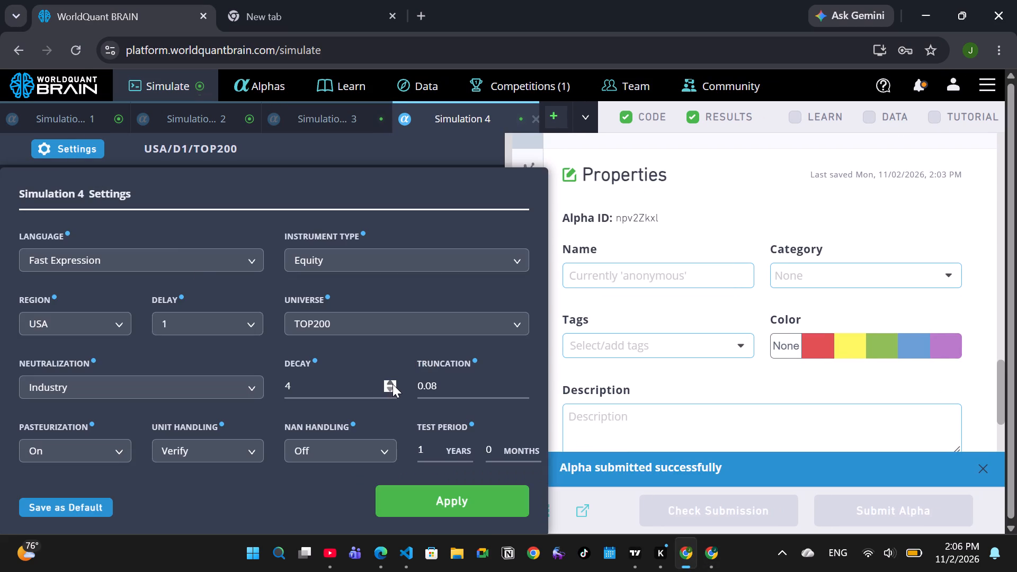
left_click(392, 384)
left_click(415, 492)
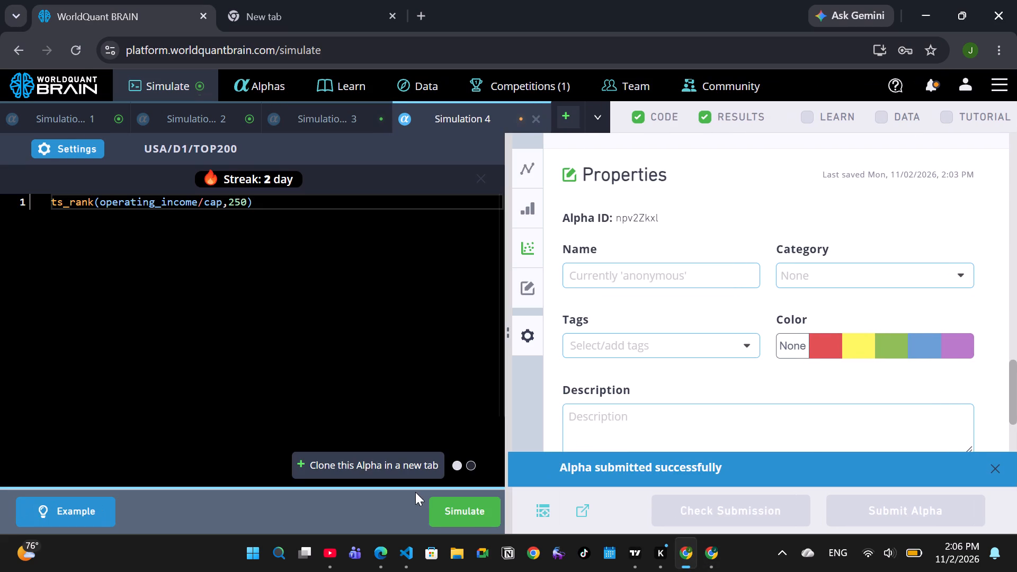
left_click(479, 514)
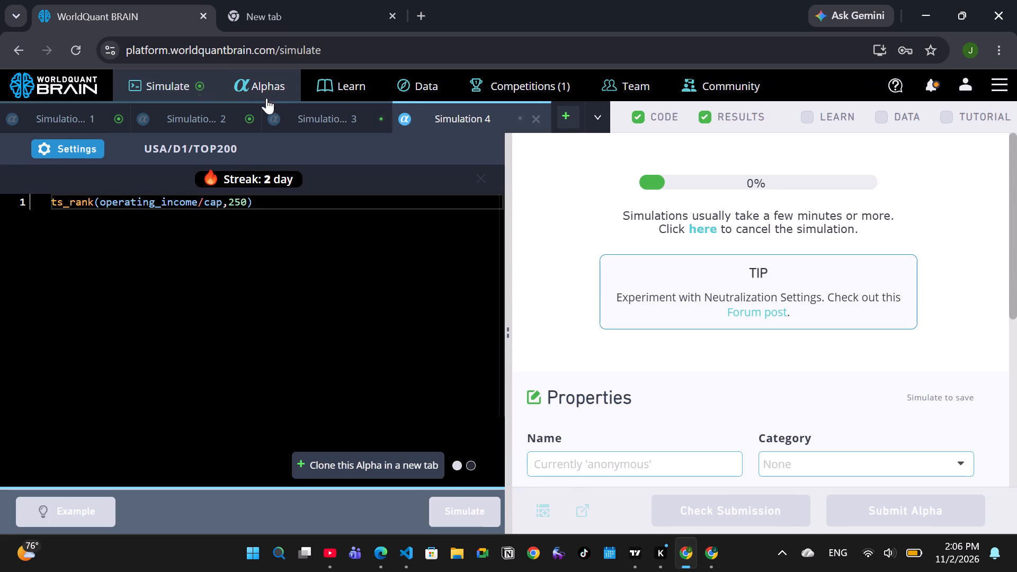
Increase Simulation 1's decay to about 25, apply the settings and run the simulation.
left_click(86, 113)
left_click(65, 148)
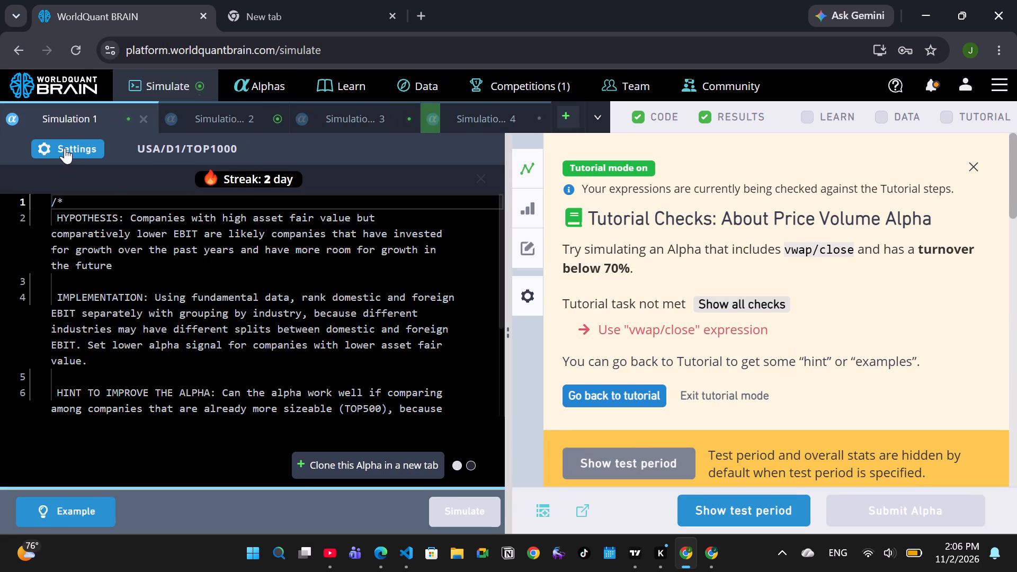
double_click(390, 383)
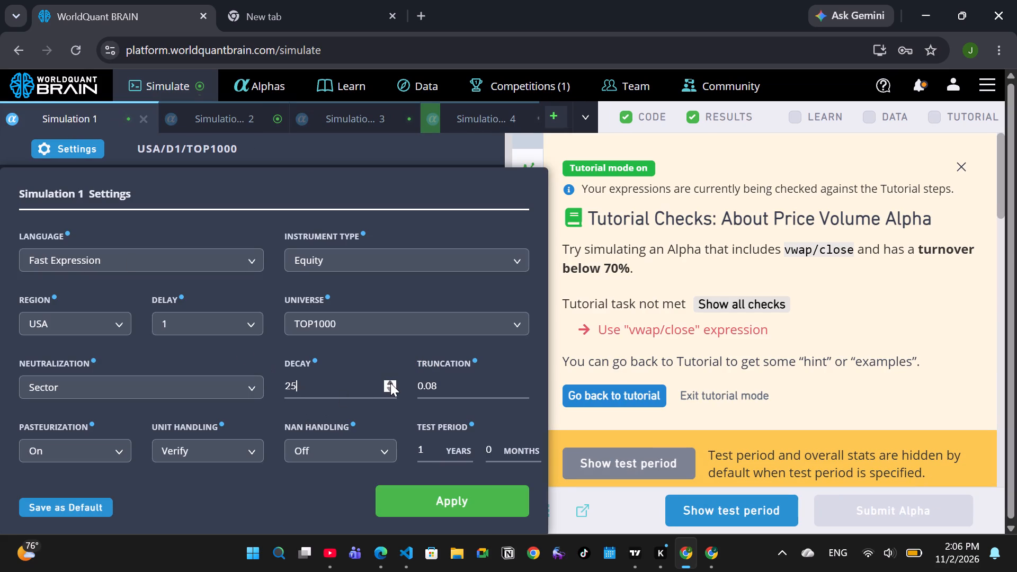
left_click_drag(390, 383, 413, 501)
left_click(413, 501)
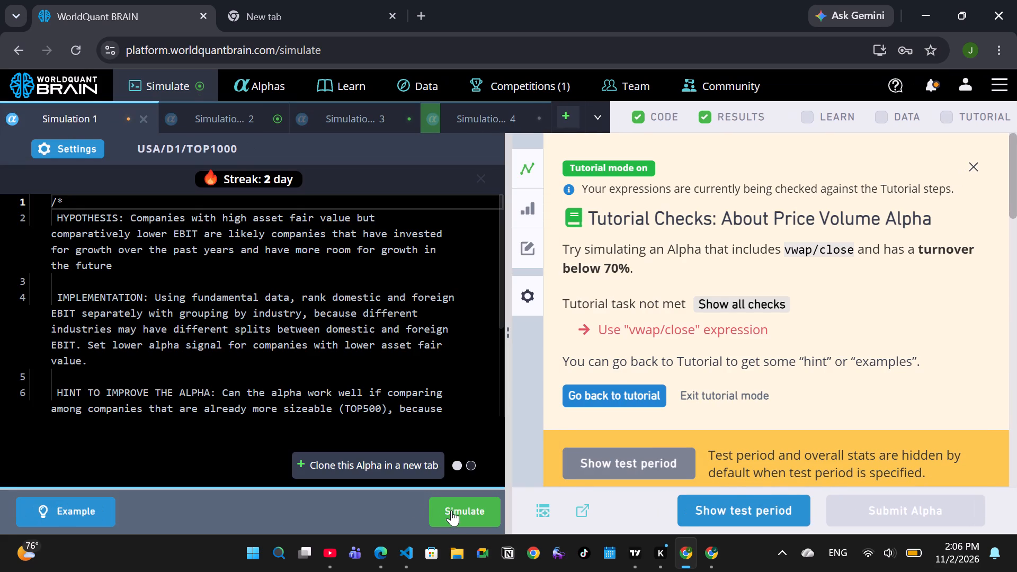
left_click(451, 510)
Set Simulation 2's neutralization to Market, apply the settings and run the simulation.
left_click(235, 114)
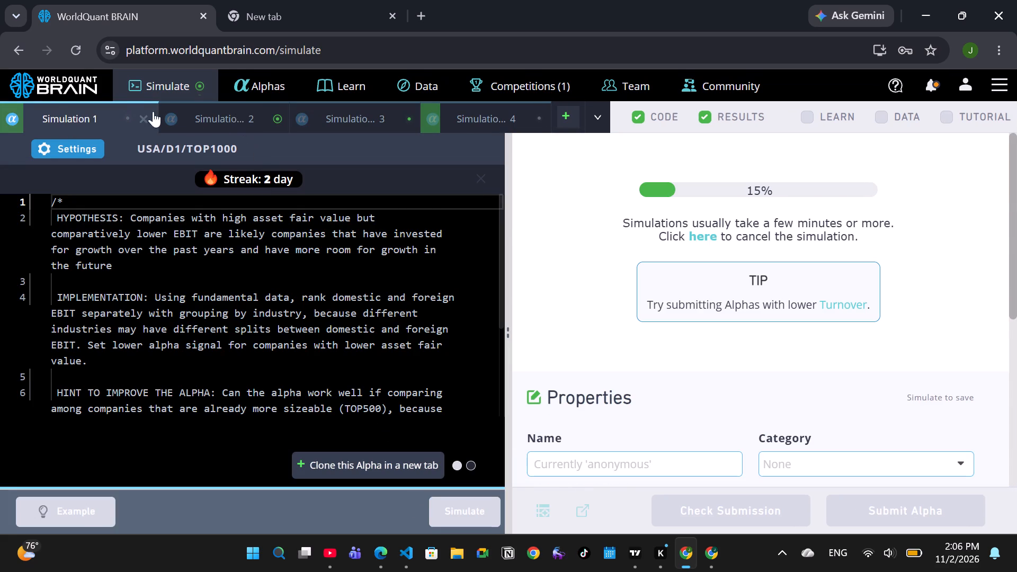
left_click(63, 138)
left_click(66, 144)
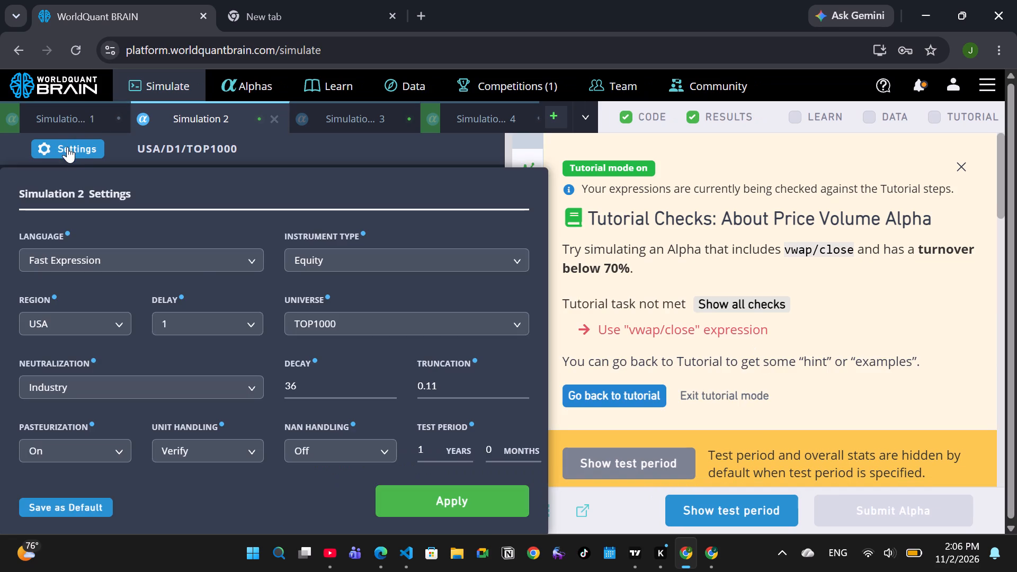
left_click(233, 377)
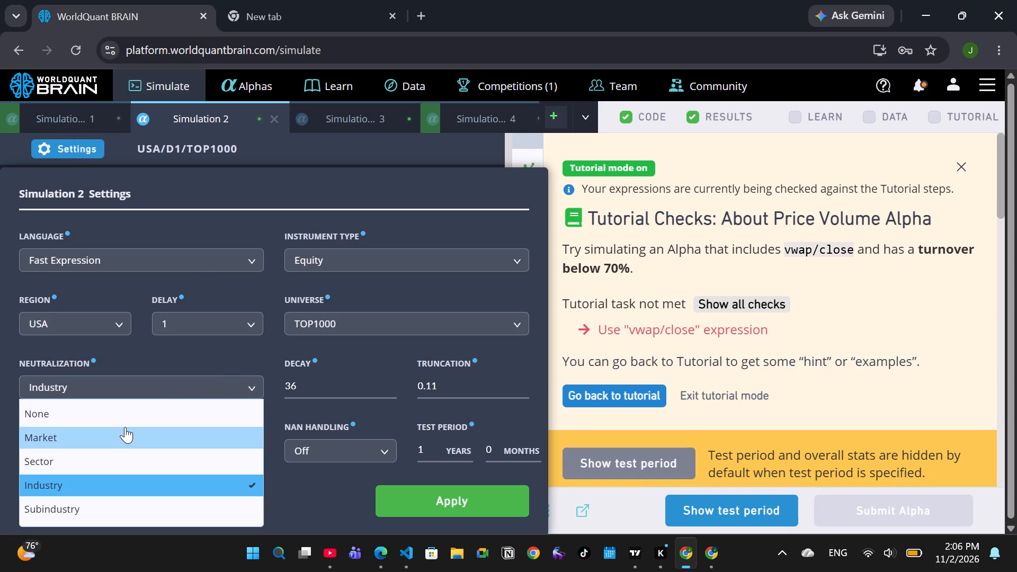
left_click(125, 427)
left_click(463, 513)
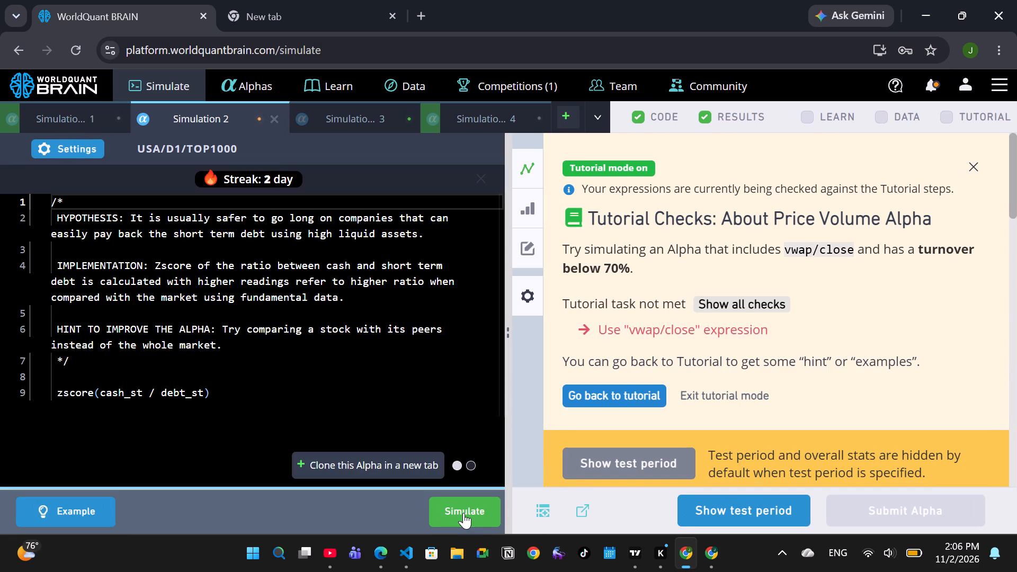
left_click(485, 514)
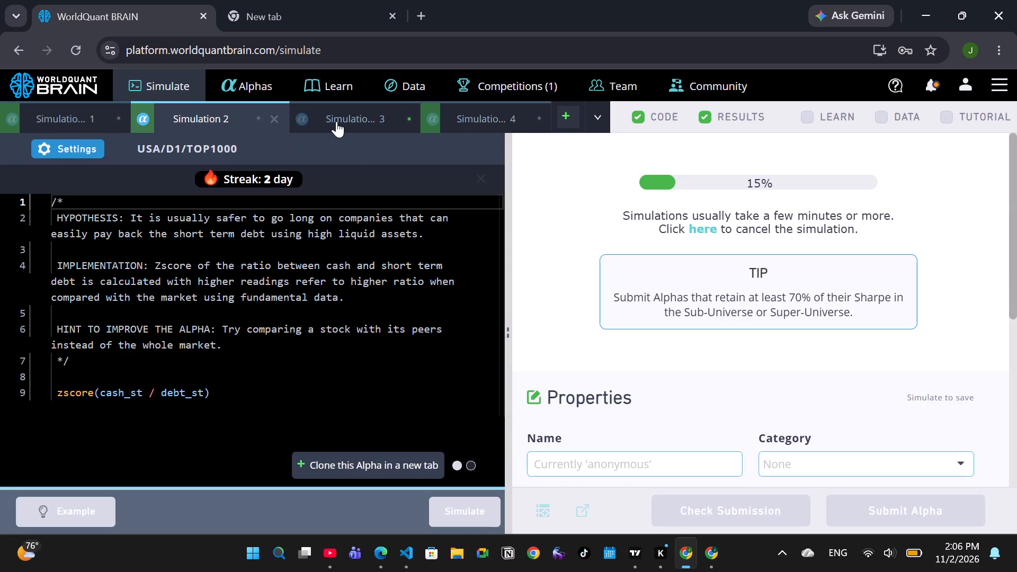
Set Simulation 3's neutralization to Industry, apply the settings and try to run the simulation.
left_click(336, 121)
left_click(96, 149)
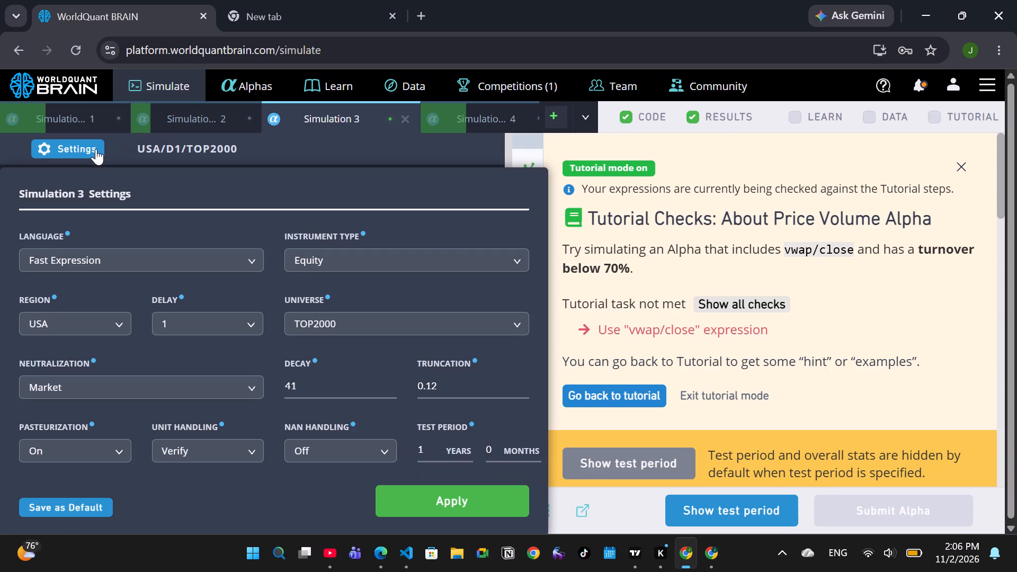
left_click(217, 386)
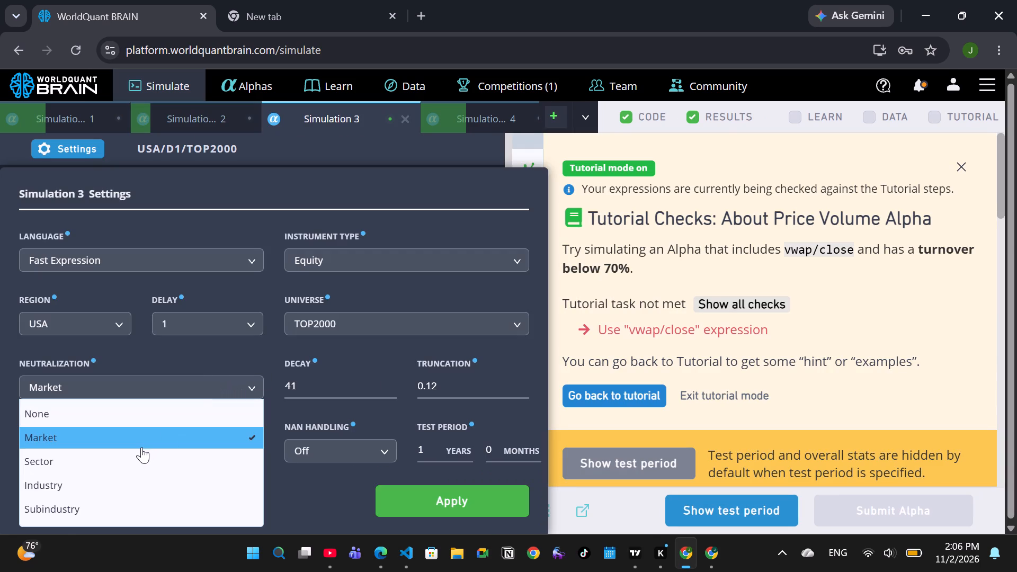
left_click(138, 479)
left_click(431, 507)
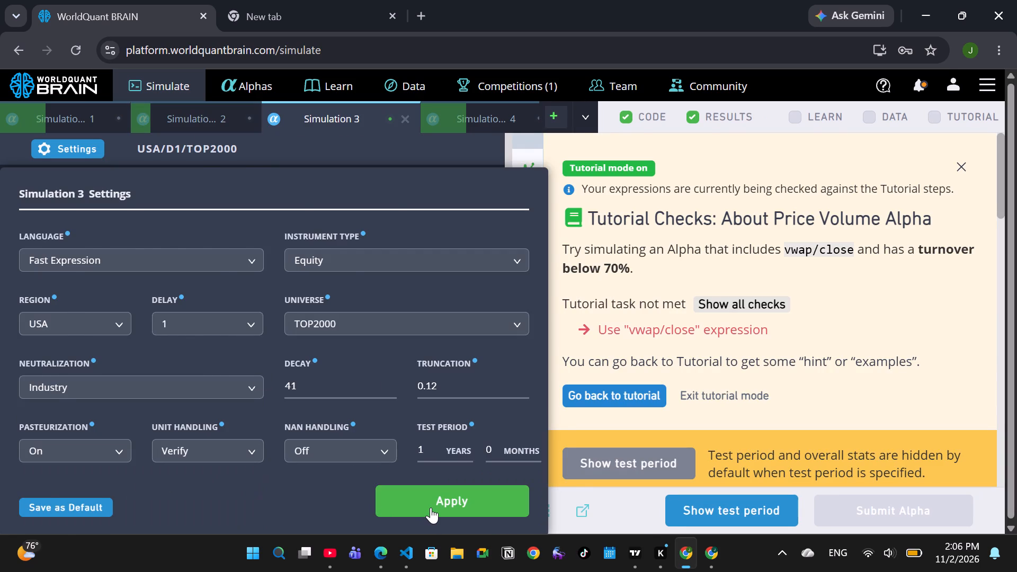
left_click(469, 514)
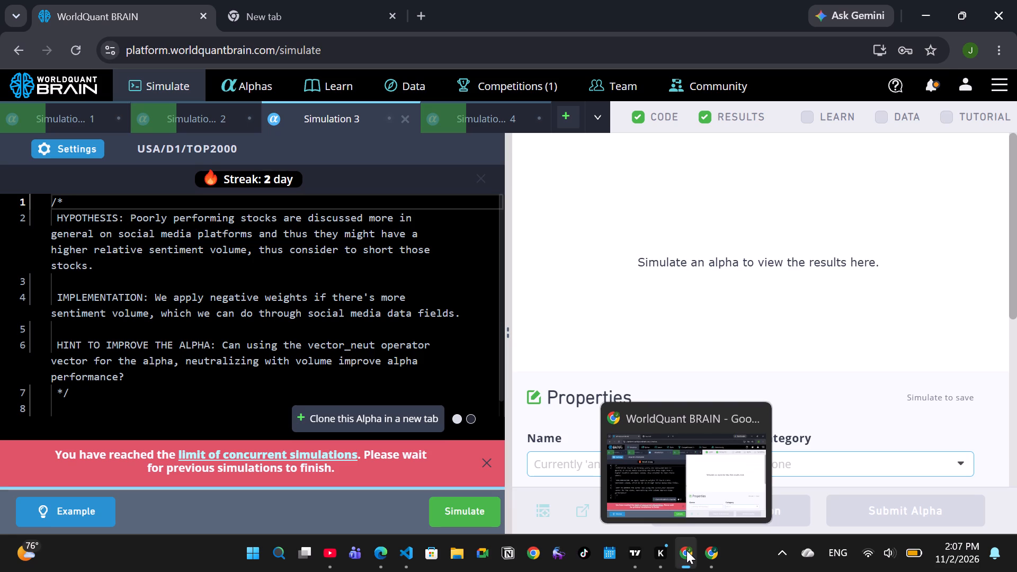
Switch to the submitted alphas window, search for ellistask in a new tab and open the Ellis TaskLink website.
left_click(700, 556)
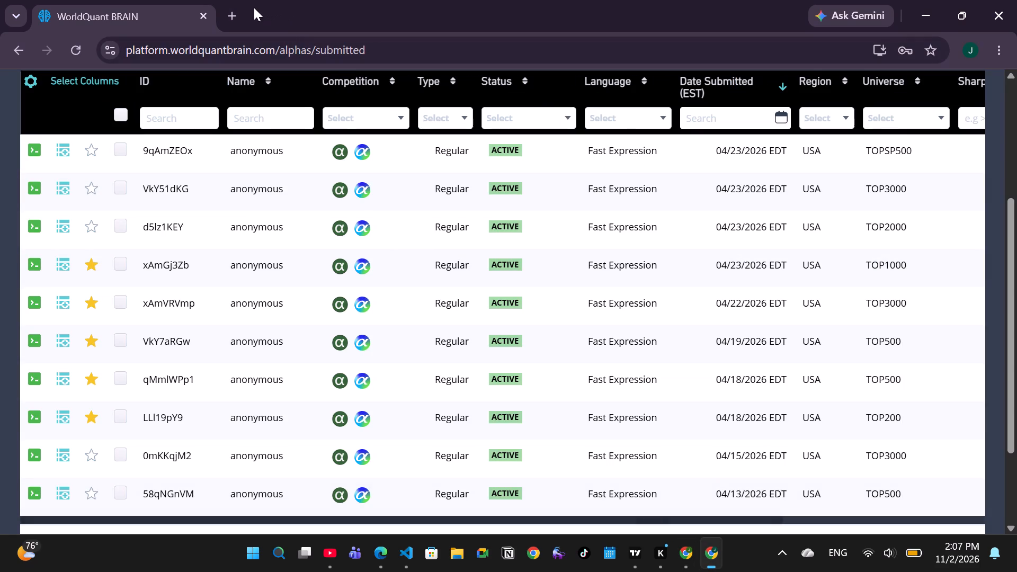
left_click(235, 12)
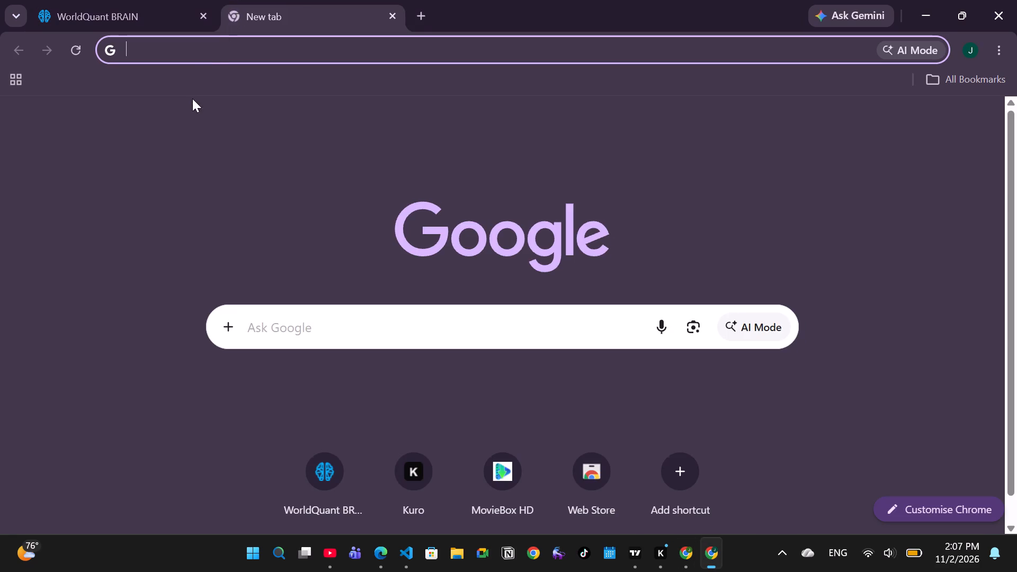
left_click(213, 48)
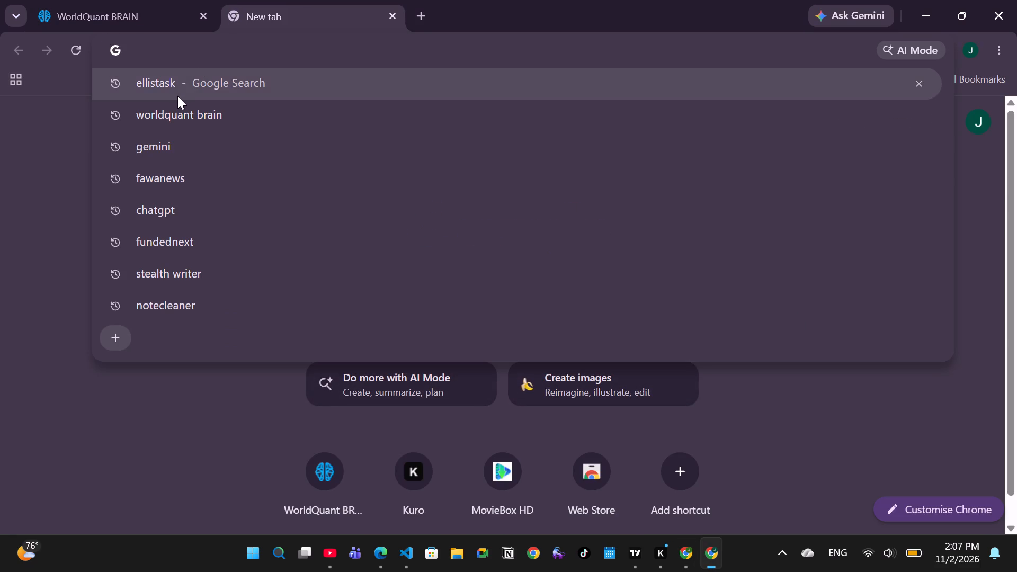
left_click(177, 94)
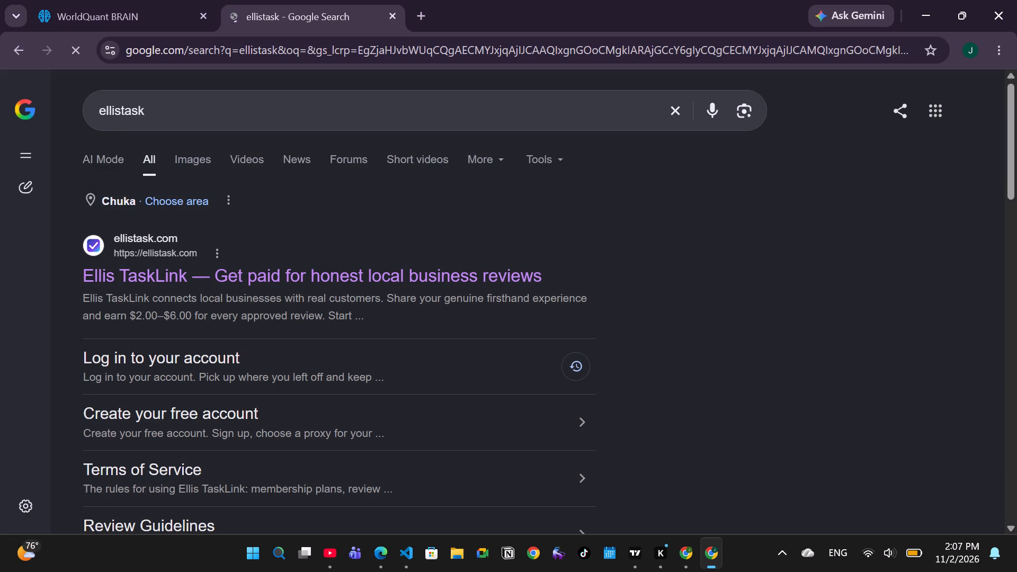
left_click(219, 270)
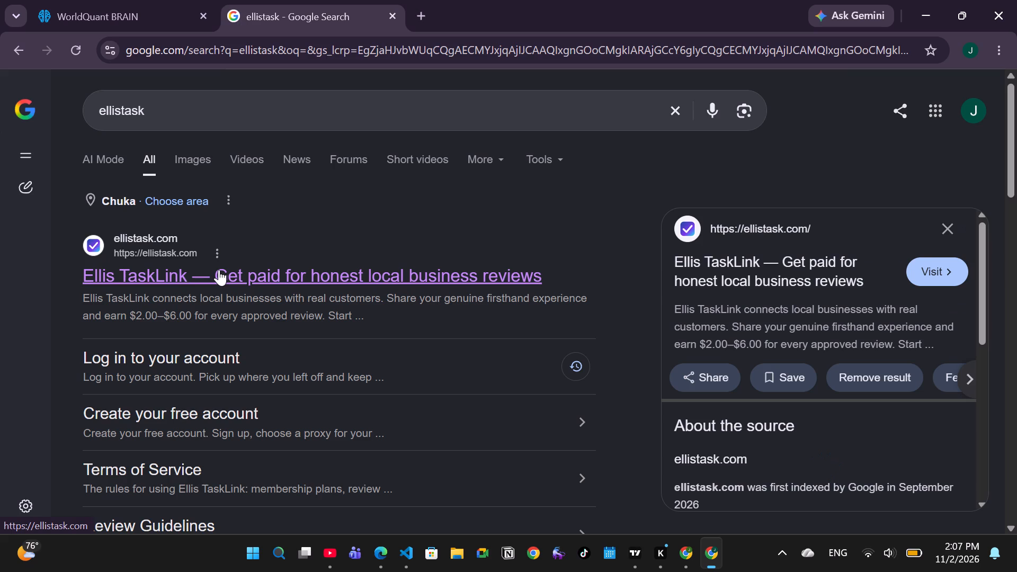
left_click(391, 280)
Look through the Ellis TaskLink home page, examining its business statistics, how it works and the proxies on offer.
scroll(449, 355, "down", 1)
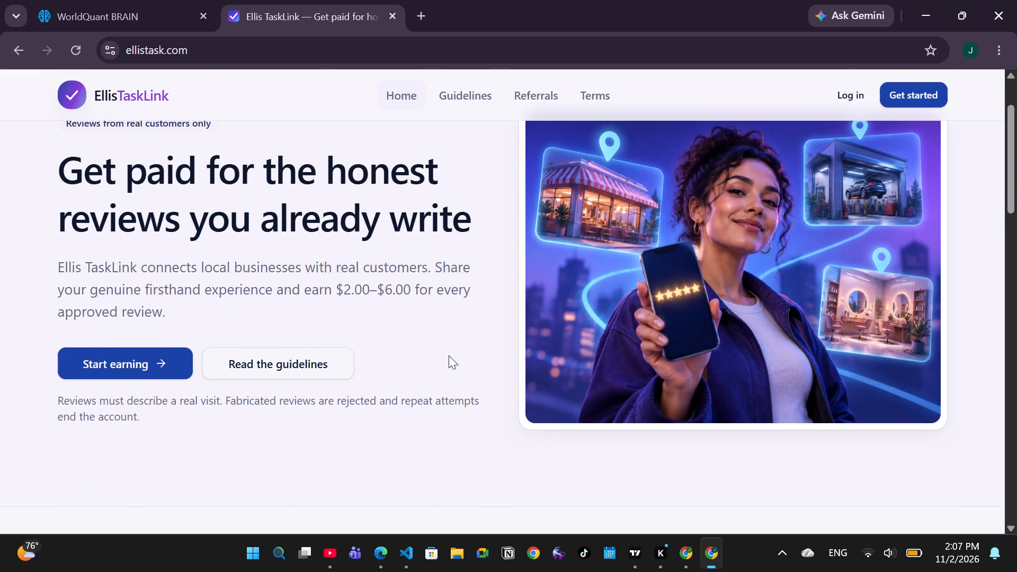
scroll(449, 355, "down", 4)
scroll(449, 355, "up", 7)
scroll(449, 355, "down", 2)
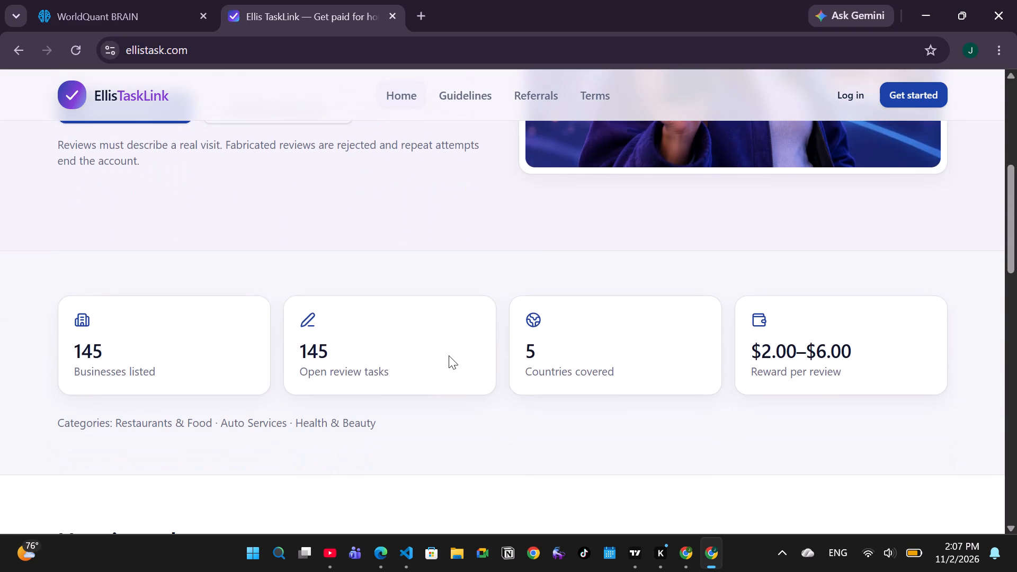
scroll(449, 355, "down", 3)
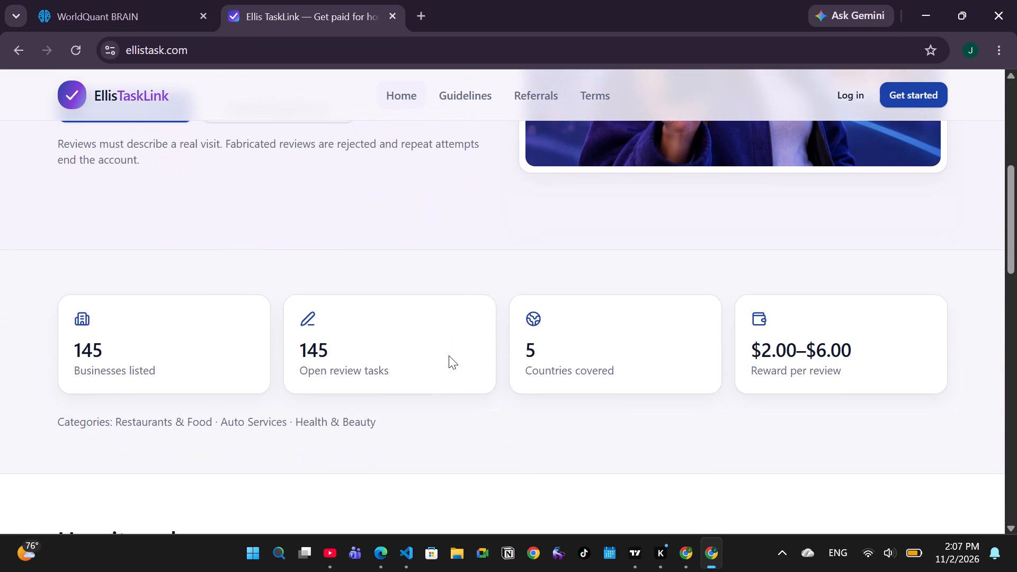
scroll(449, 355, "down", 1)
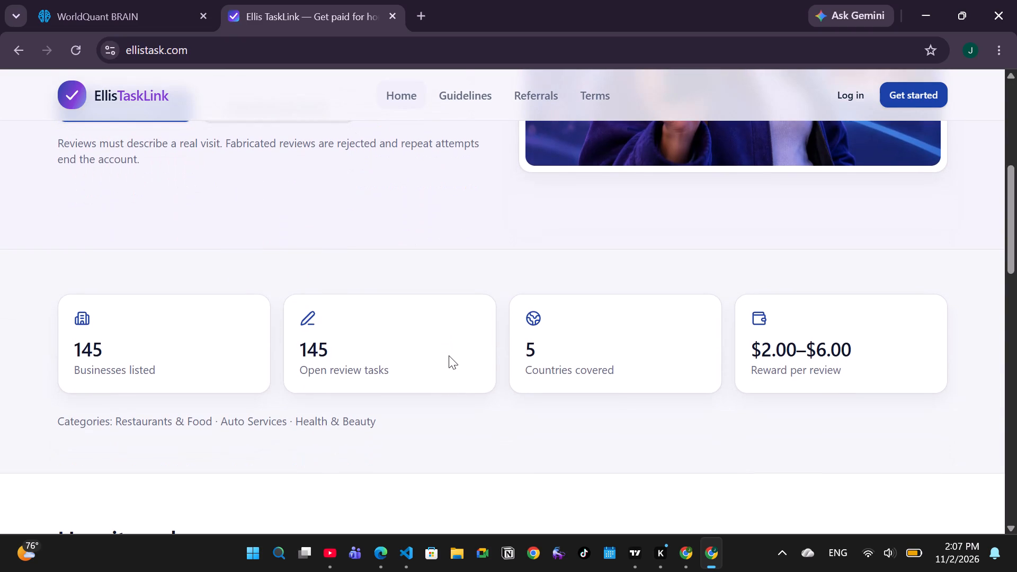
scroll(449, 355, "down", 1)
scroll(569, 335, "down", 1)
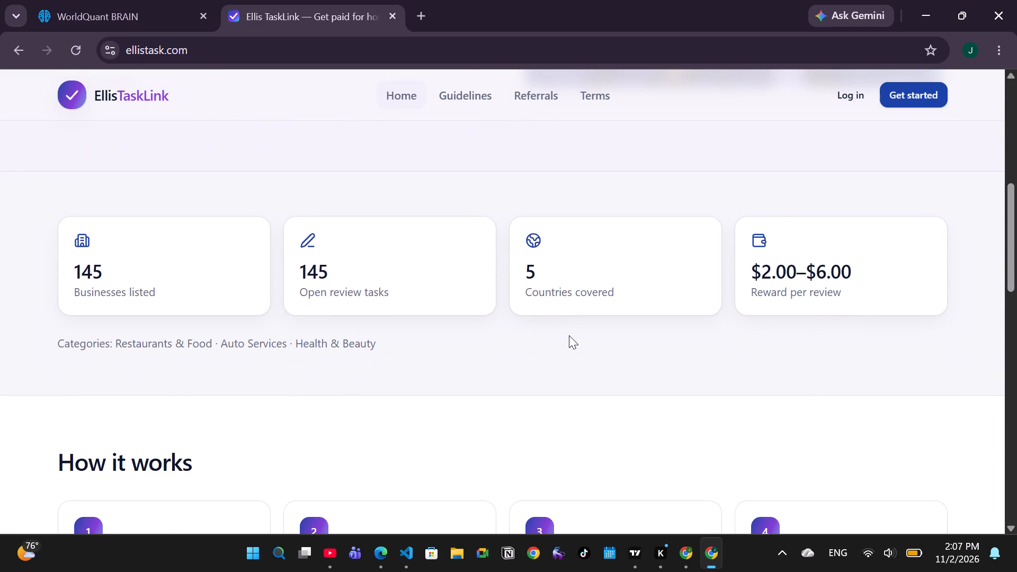
scroll(569, 335, "down", 3)
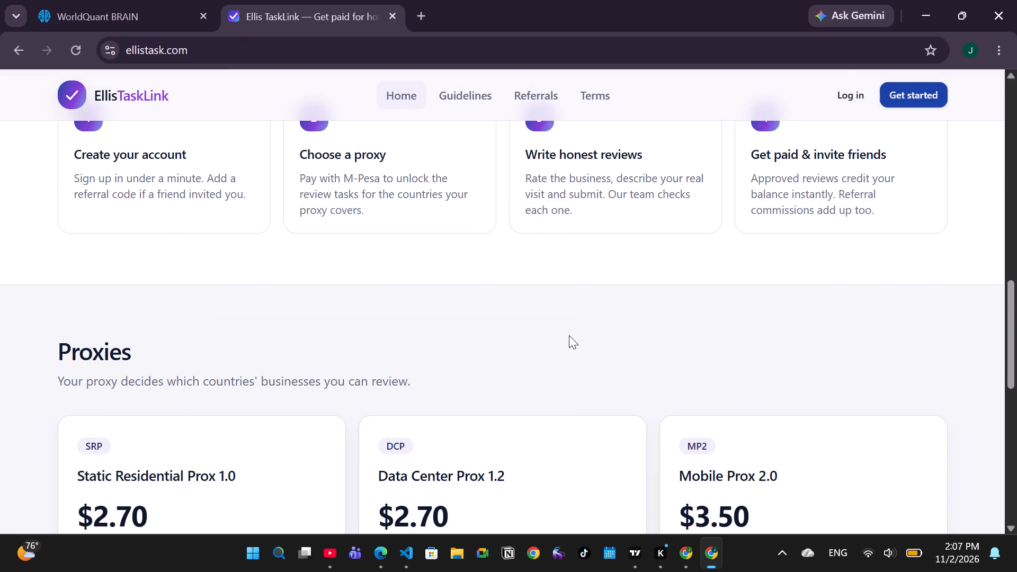
scroll(569, 335, "up", 2)
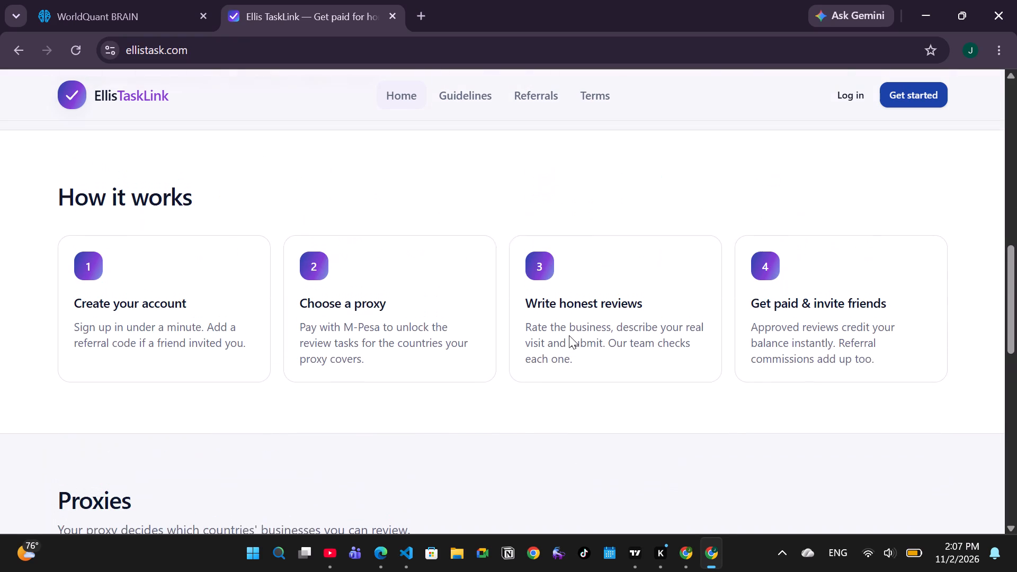
Open the Ellis TaskLink review guidelines and read through the writing rules, automatic rejections, two confirmations and handling of rejected reviews.
scroll(569, 335, "up", 2)
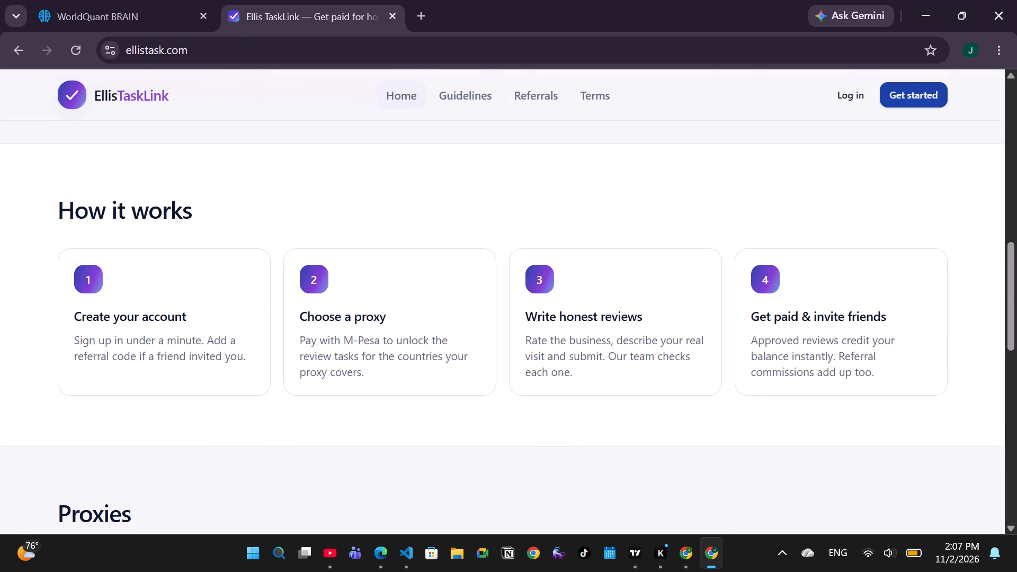
scroll(823, 337, "up", 6)
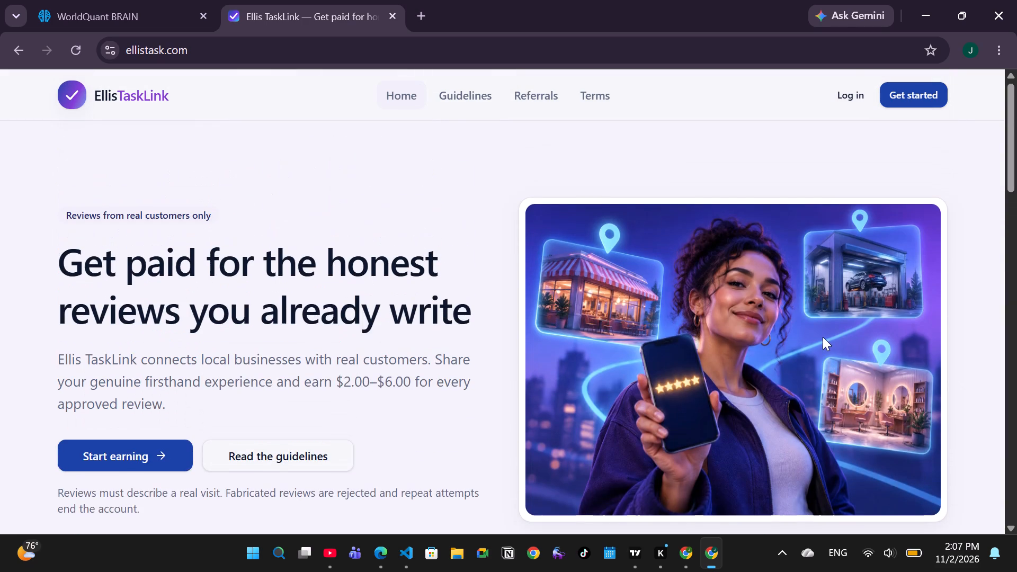
scroll(823, 337, "up", 3)
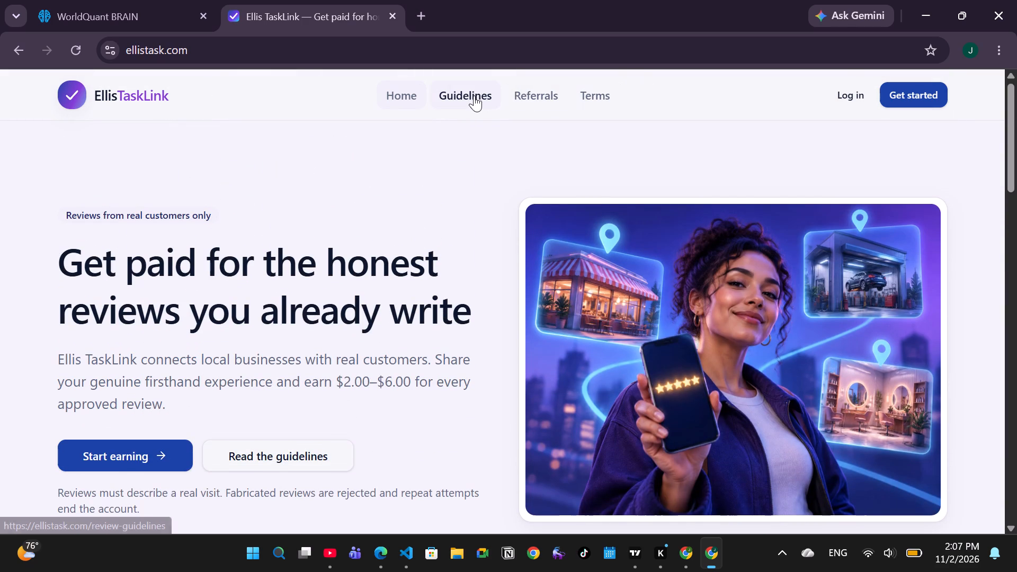
left_click(474, 95)
scroll(539, 433, "down", 1)
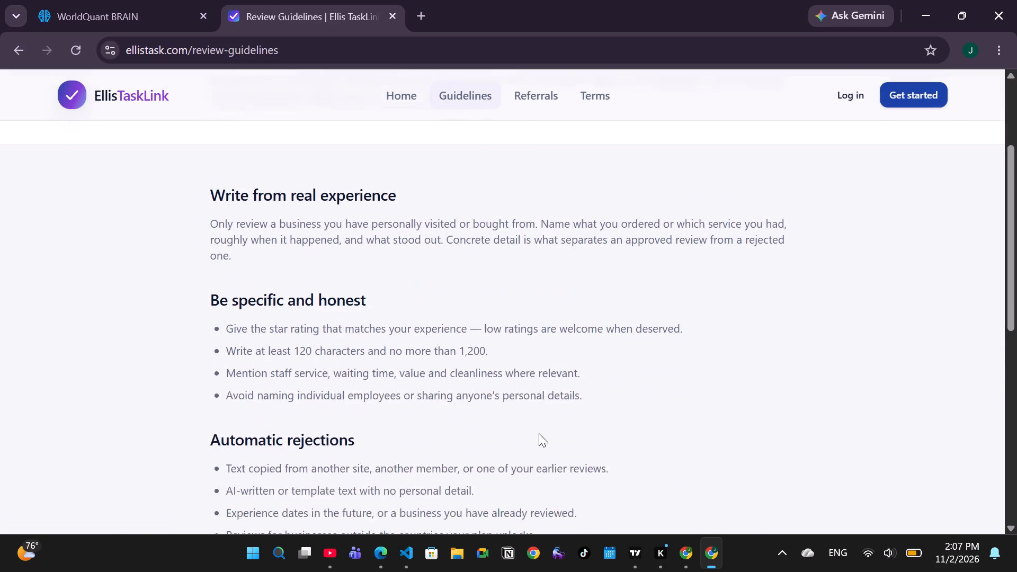
scroll(539, 433, "down", 2)
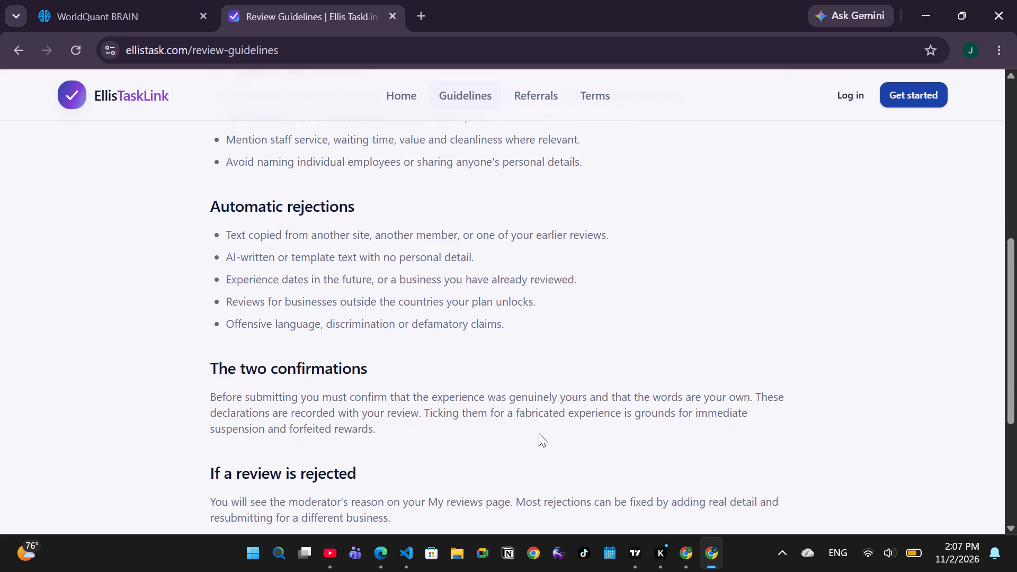
scroll(539, 433, "down", 1)
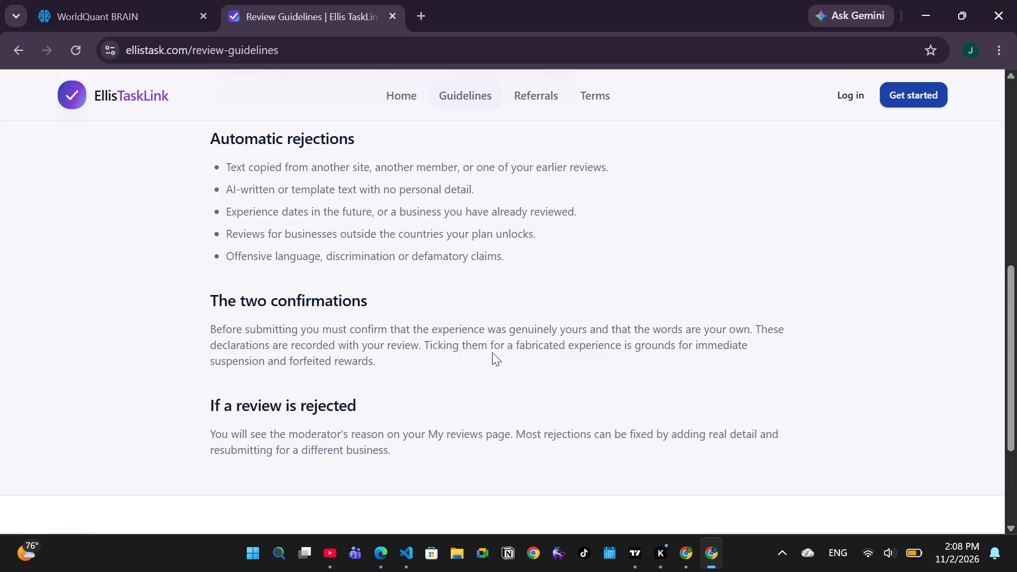
scroll(492, 352, "down", 1)
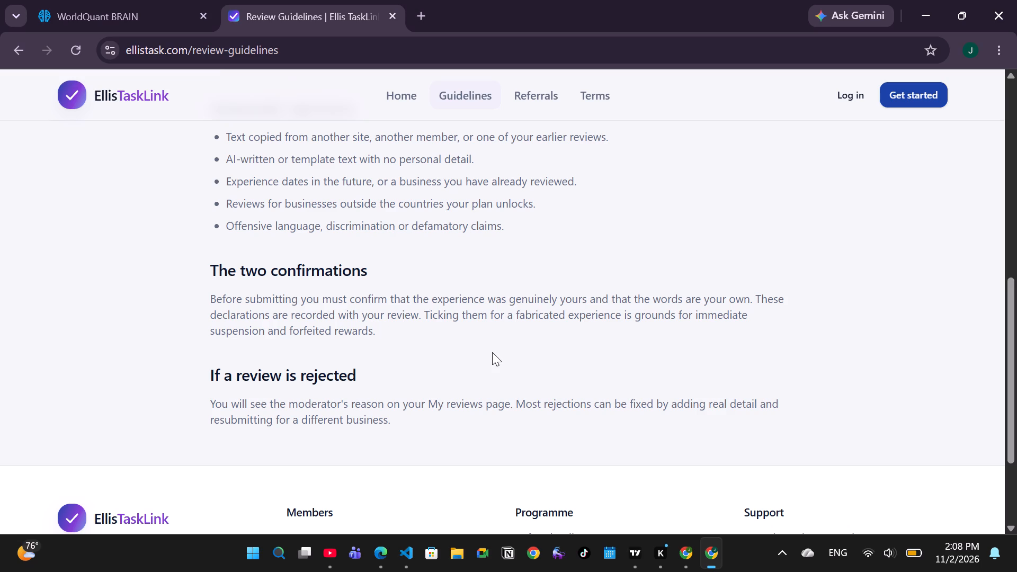
scroll(492, 352, "down", 2)
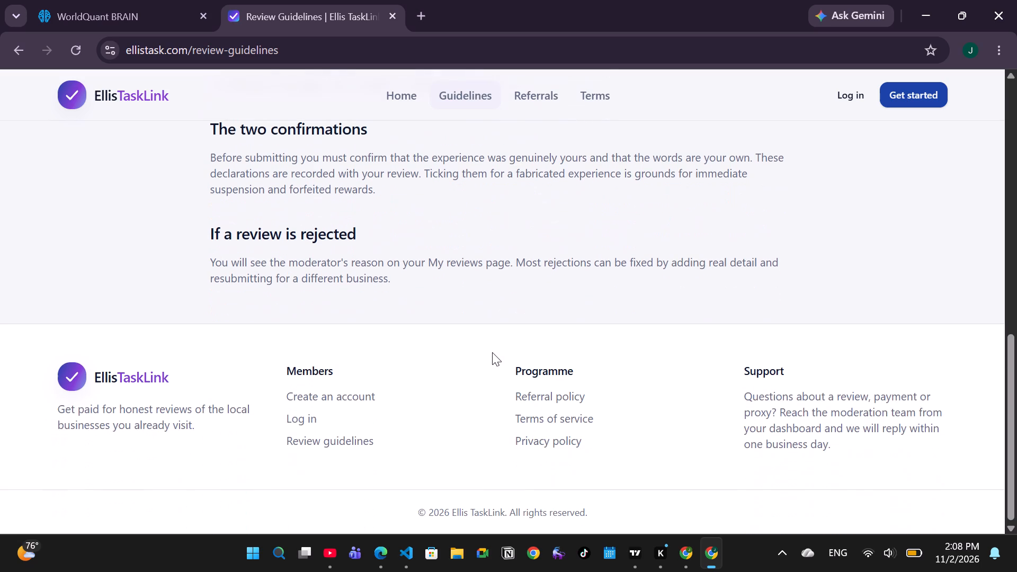
scroll(492, 352, "down", 1)
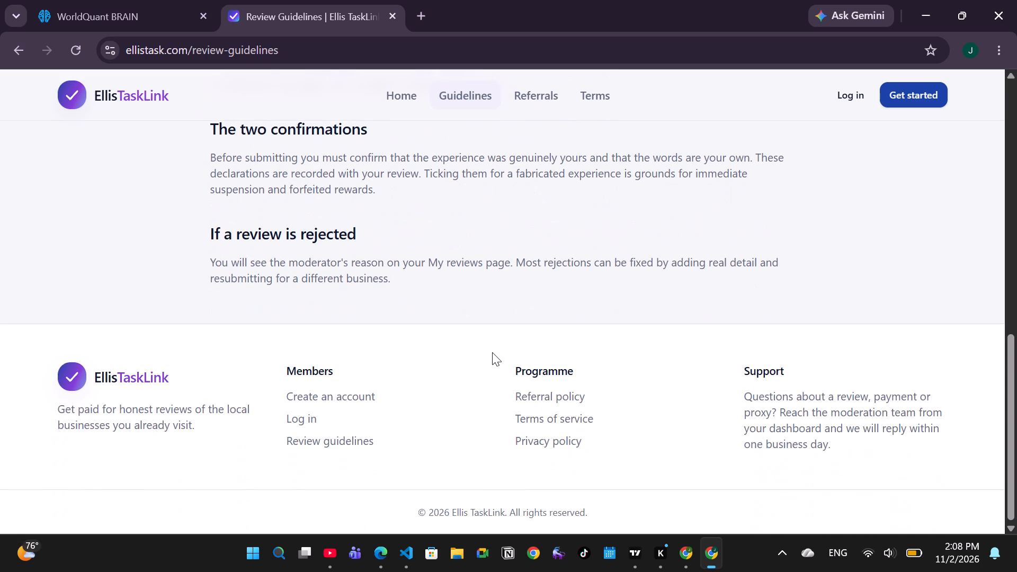